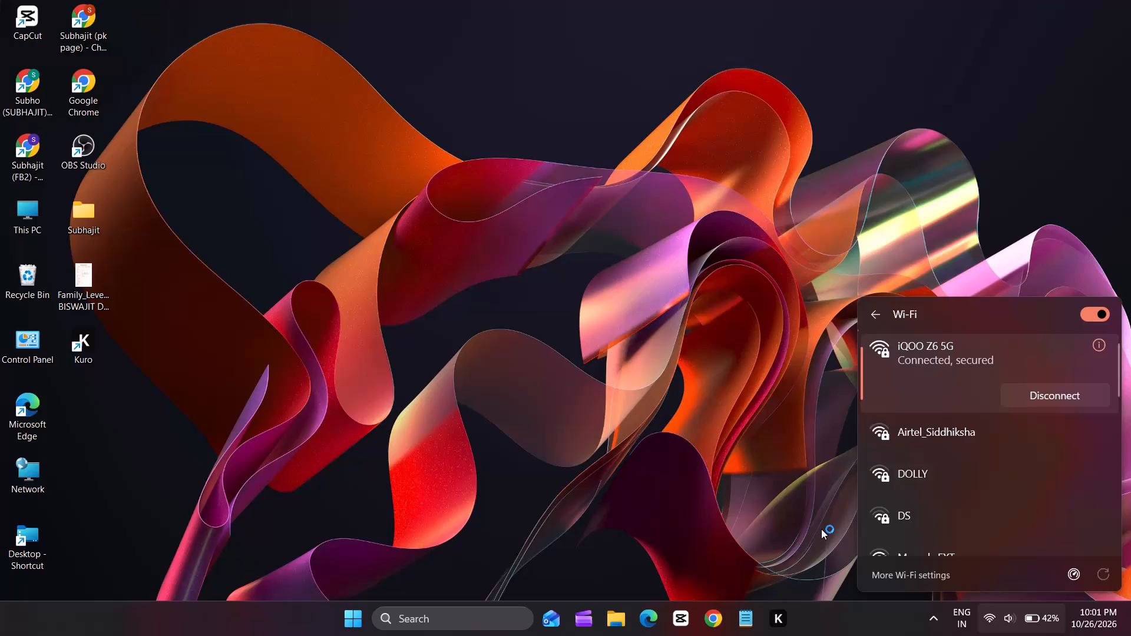
# Dismiss the Wi-Fi network list and open Google Chrome with the SUBHAJIT profile.
pyautogui.click(821, 529)
pyautogui.click(710, 615)
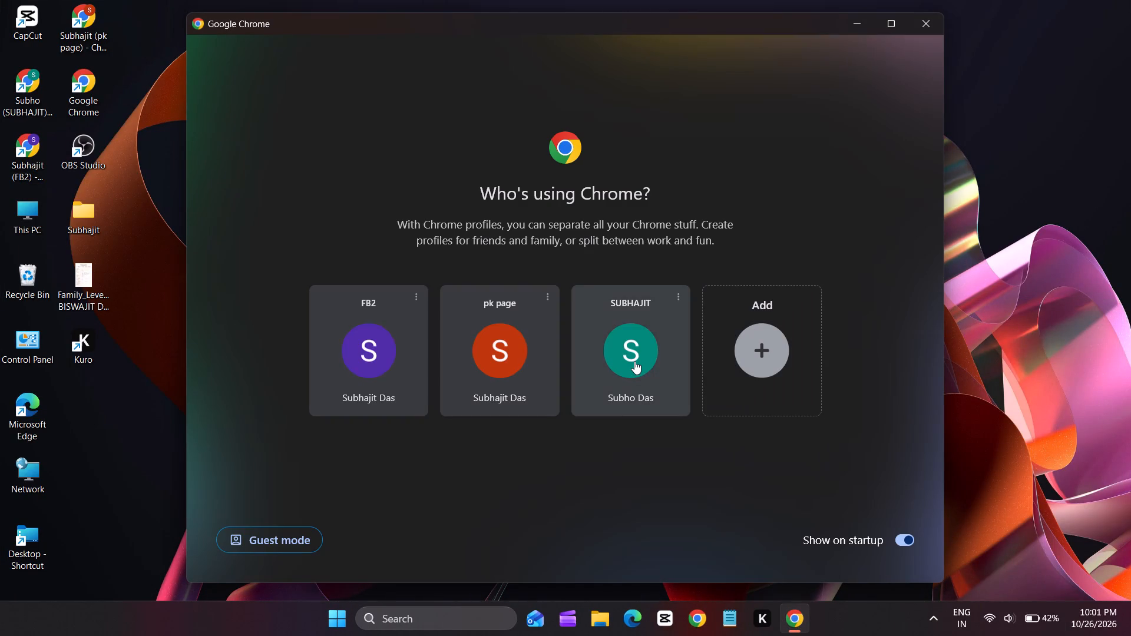
pyautogui.click(634, 361)
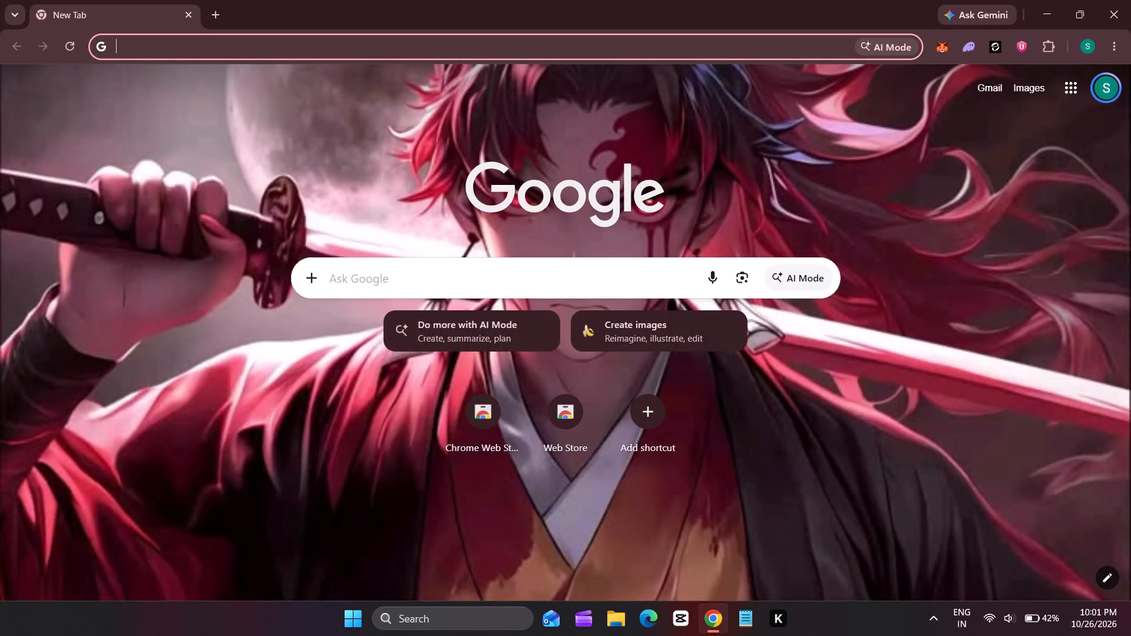
# Search Google for "flow ai" using the recent search suggestion.
pyautogui.click(579, 284)
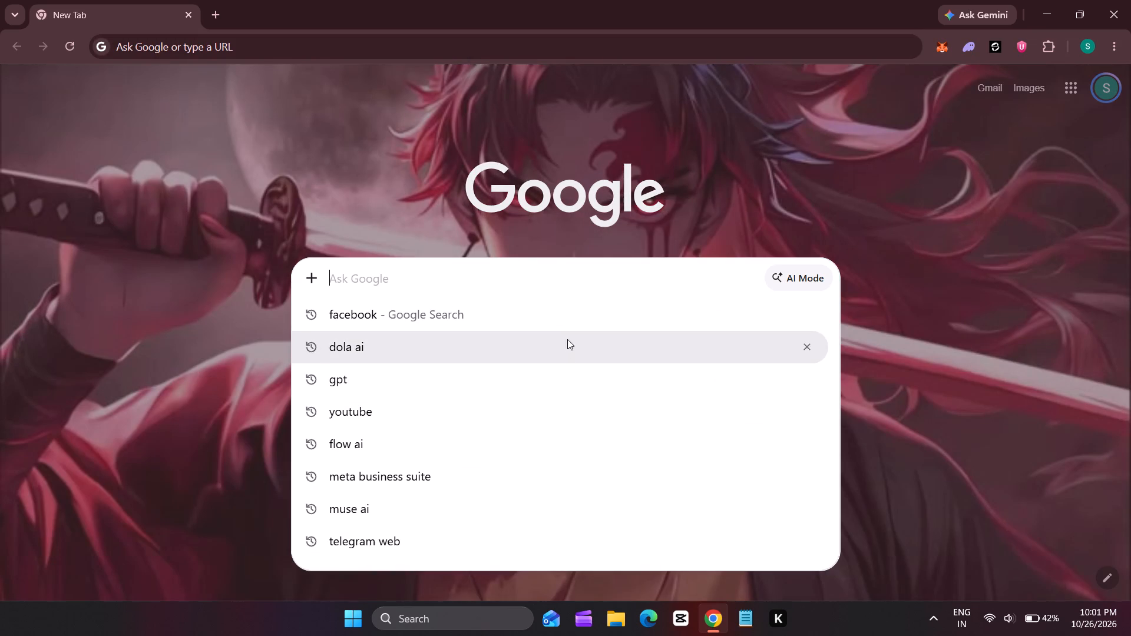
pyautogui.click(578, 441)
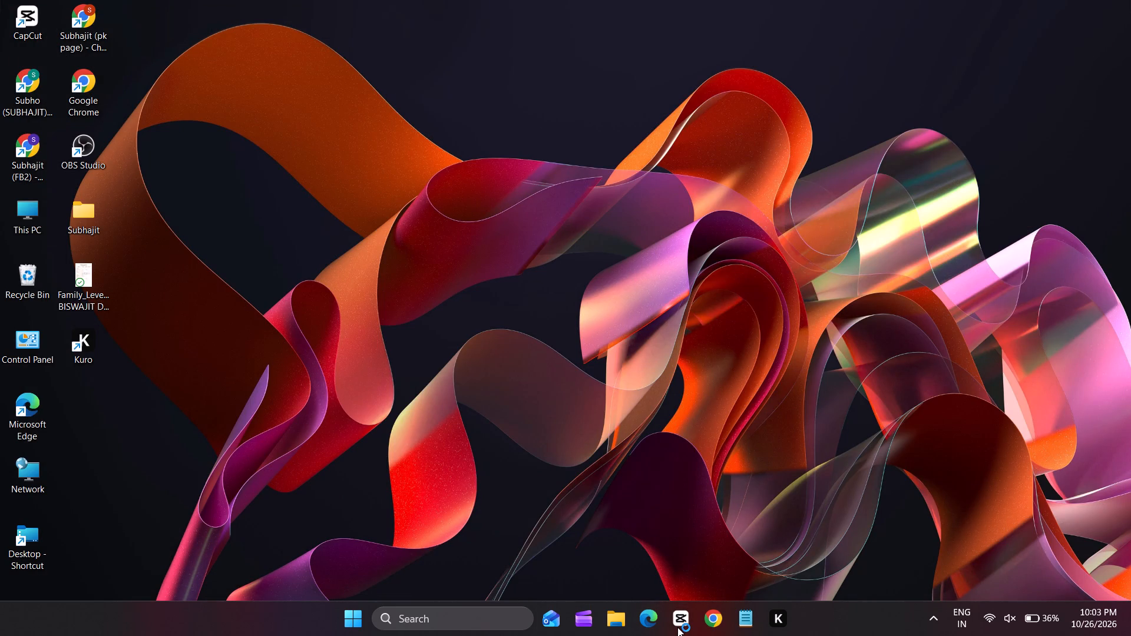
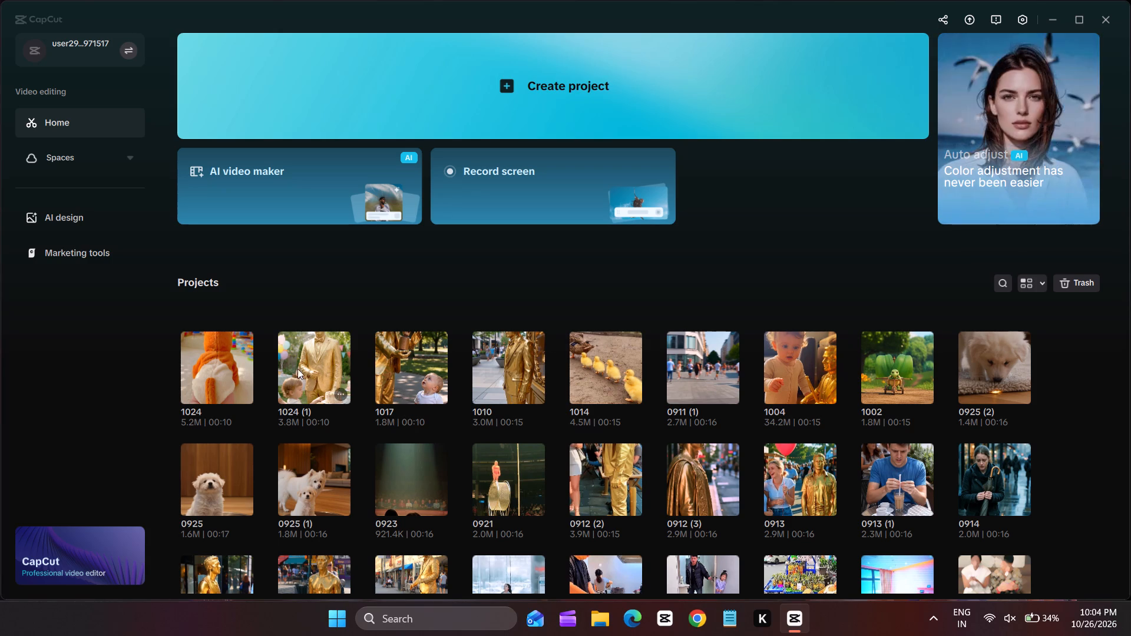
# Open the existing project 1024 (1).
pyautogui.click(322, 373)
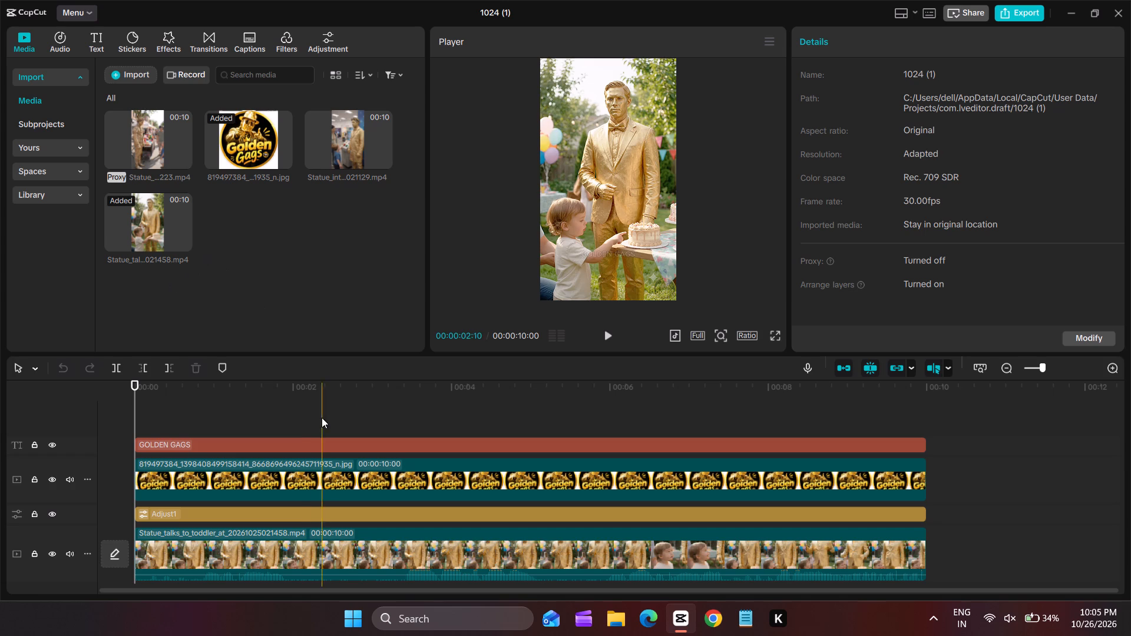
# Import the ten newly downloaded golden statue and toddler videos from New Volume (E:) into the project's media.
pyautogui.click(615, 607)
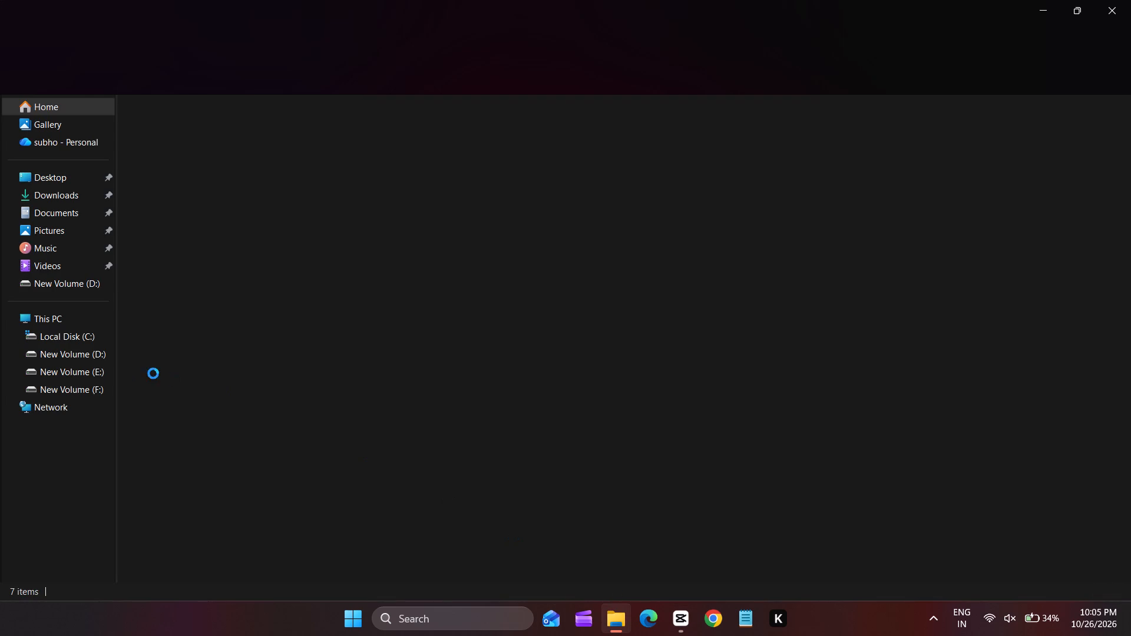
pyautogui.click(88, 373)
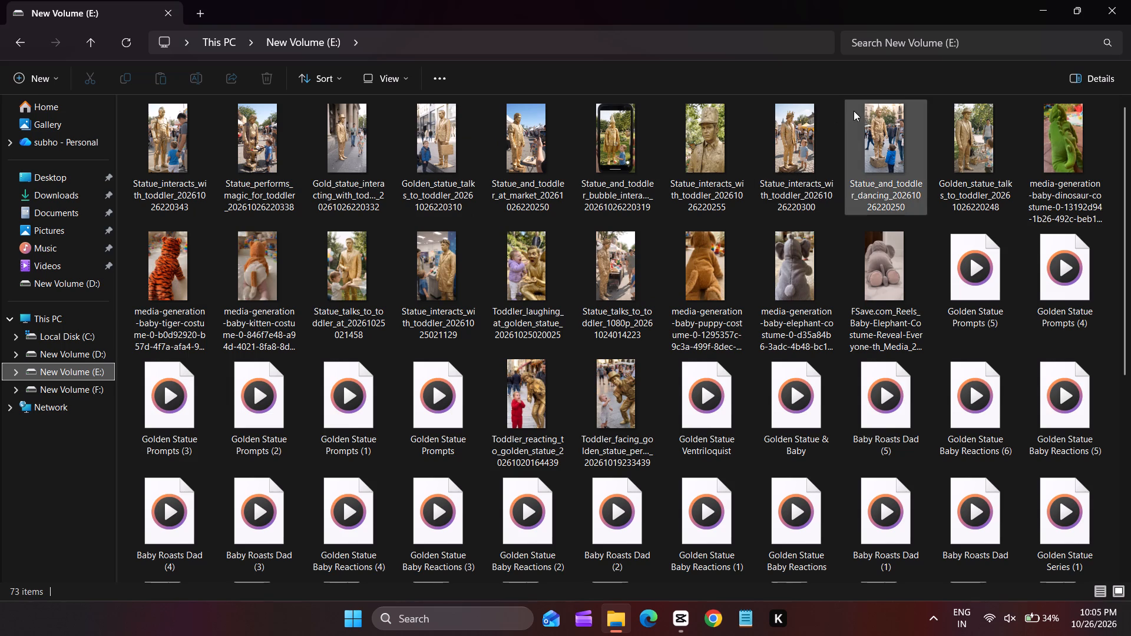
pyautogui.click(961, 117)
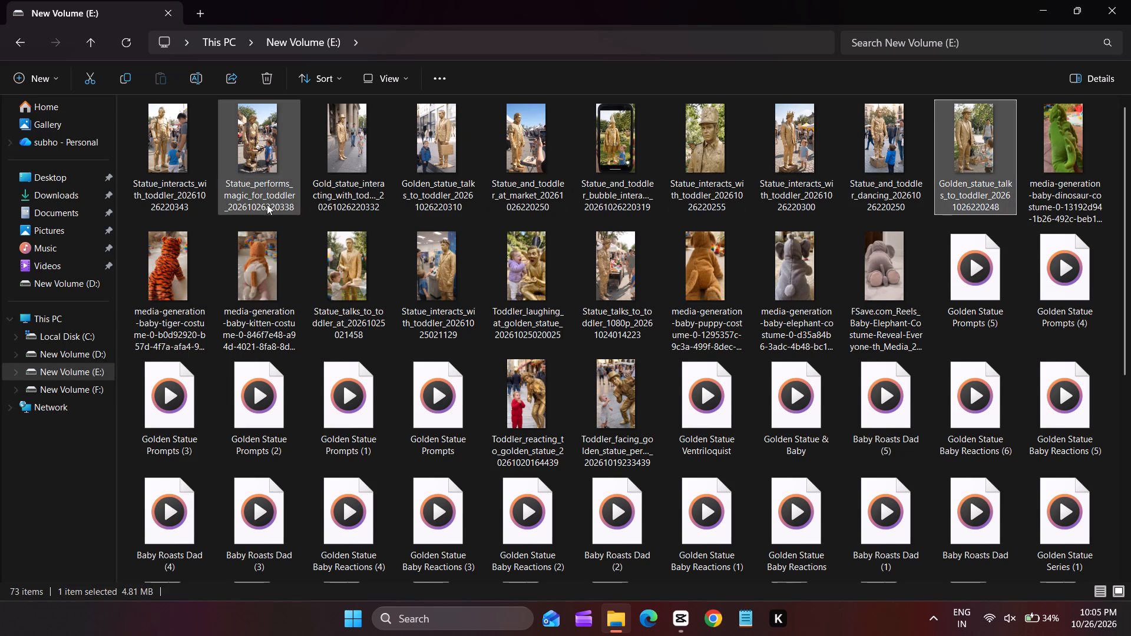
pyautogui.keyDown('shift'); pyautogui.click(165, 162); pyautogui.keyUp('shift')
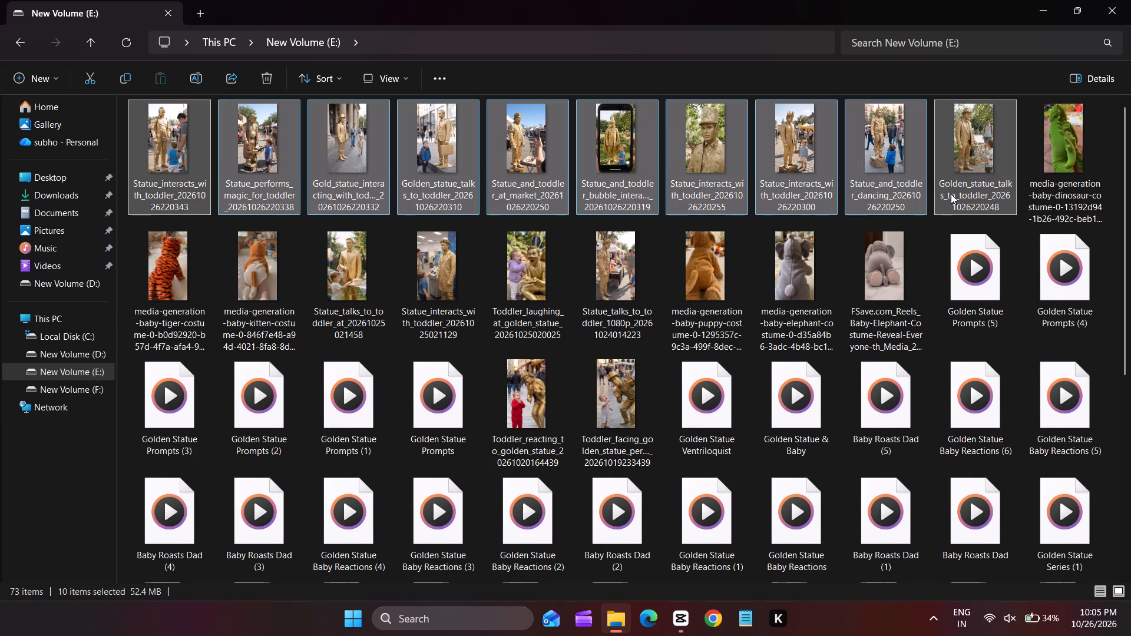
pyautogui.moveTo(982, 162); pyautogui.dragTo(639, 635)
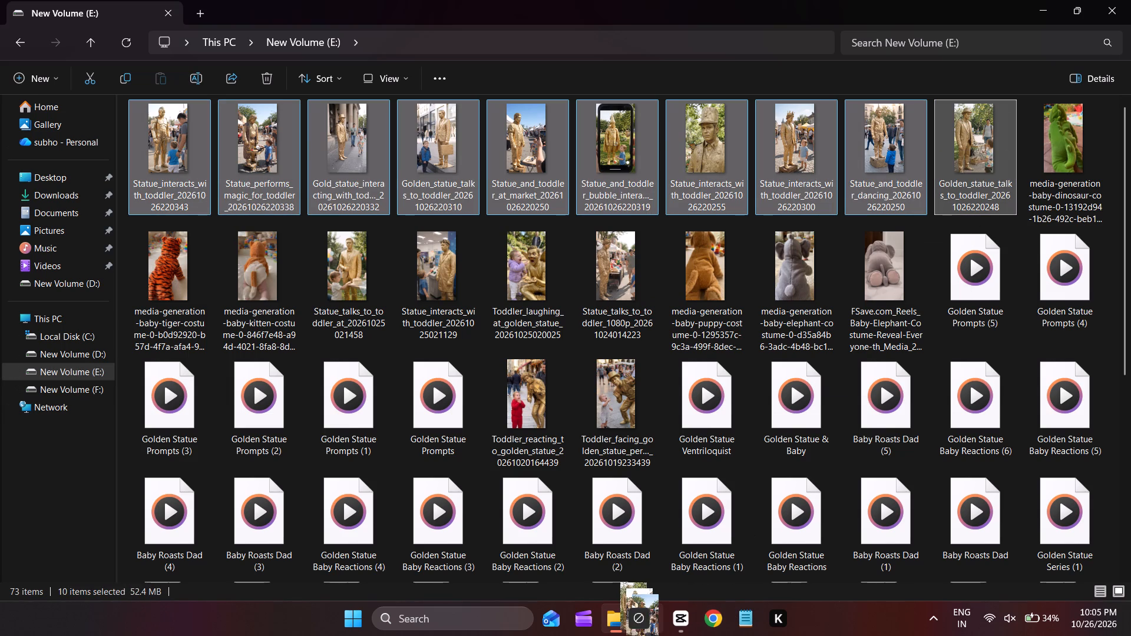
pyautogui.moveTo(639, 635); pyautogui.dragTo(533, 402)
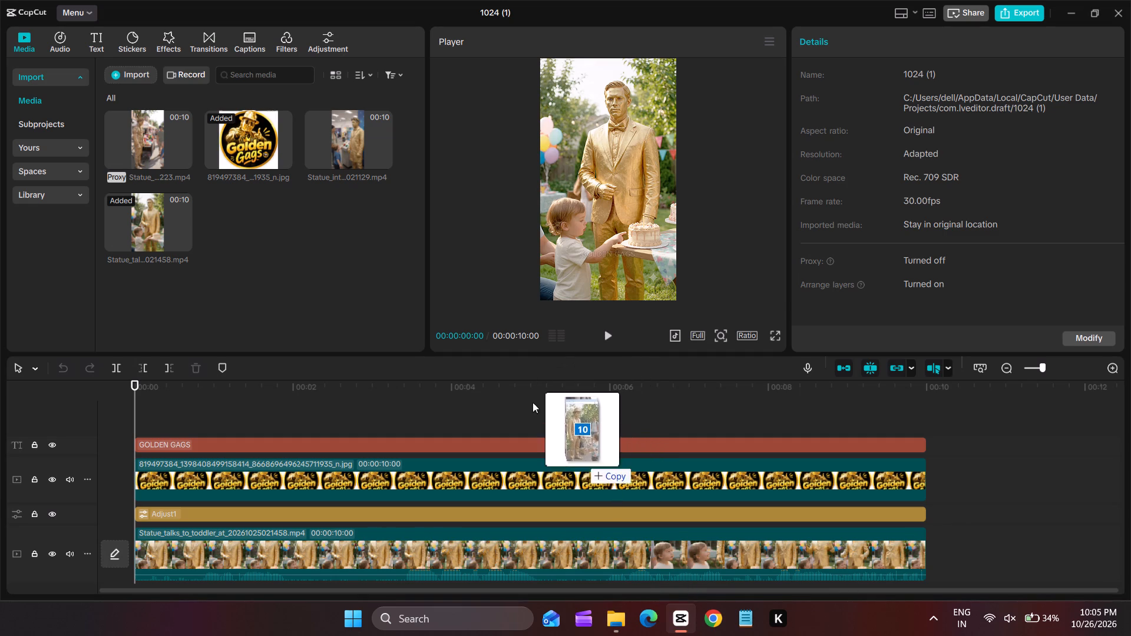
pyautogui.moveTo(533, 402); pyautogui.dragTo(287, 246)
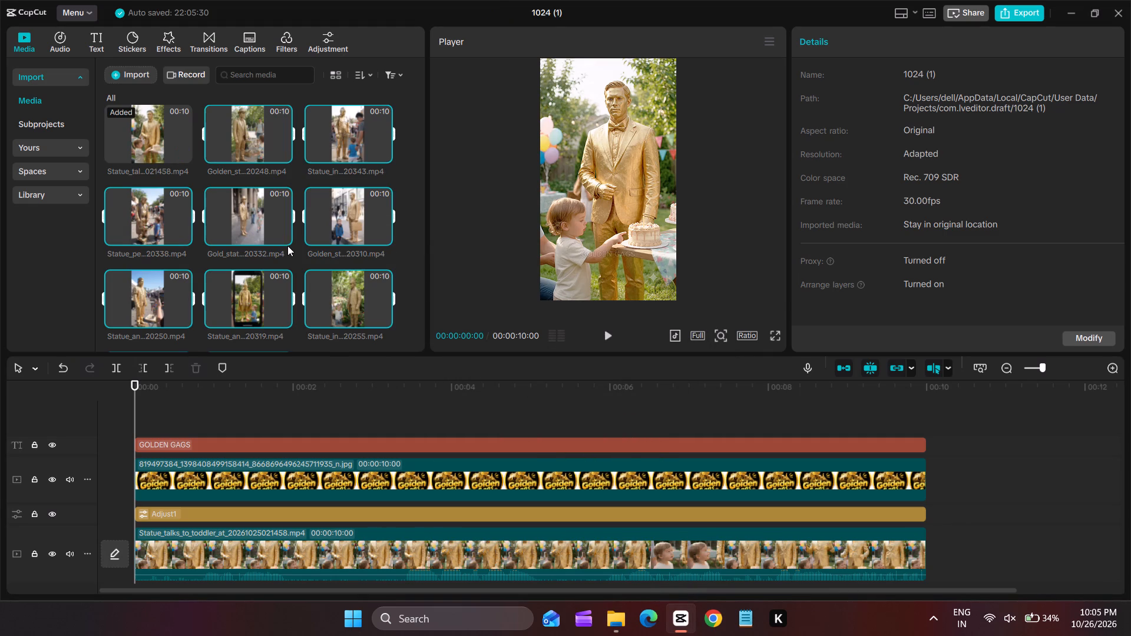
# Replace the main track's clip with the Golden_statue_talks_to_toddler video ending in 220248, using the original video effect.
pyautogui.click(256, 136)
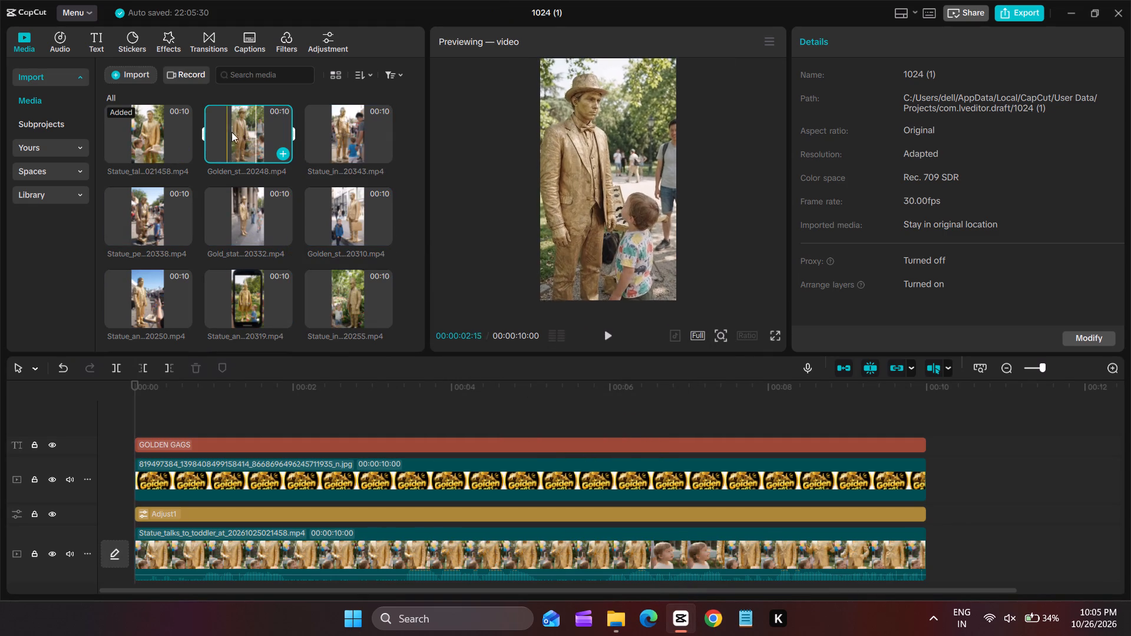
pyautogui.moveTo(239, 130); pyautogui.dragTo(361, 569)
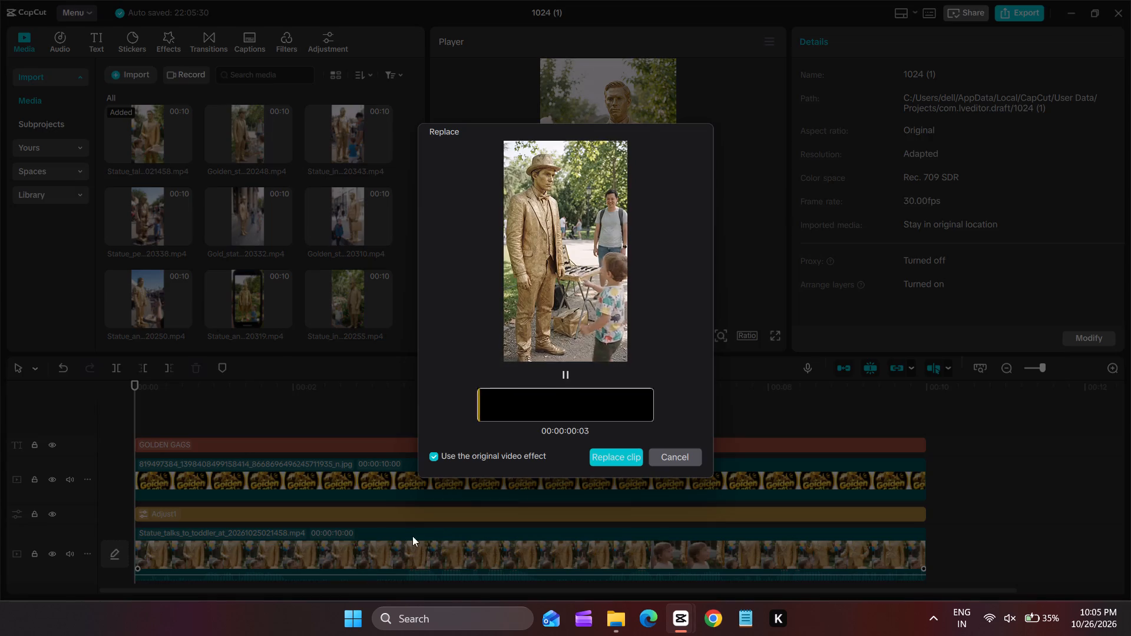
pyautogui.click(596, 454)
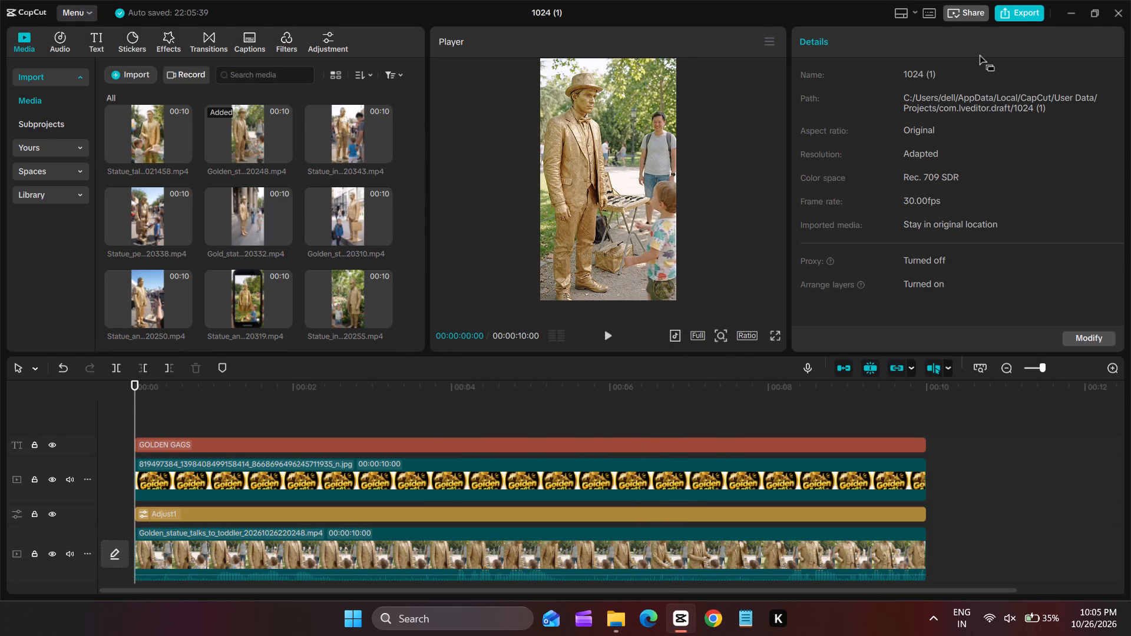
# Open the export settings for the video and name the export LAST 1.
pyautogui.click(1006, 16)
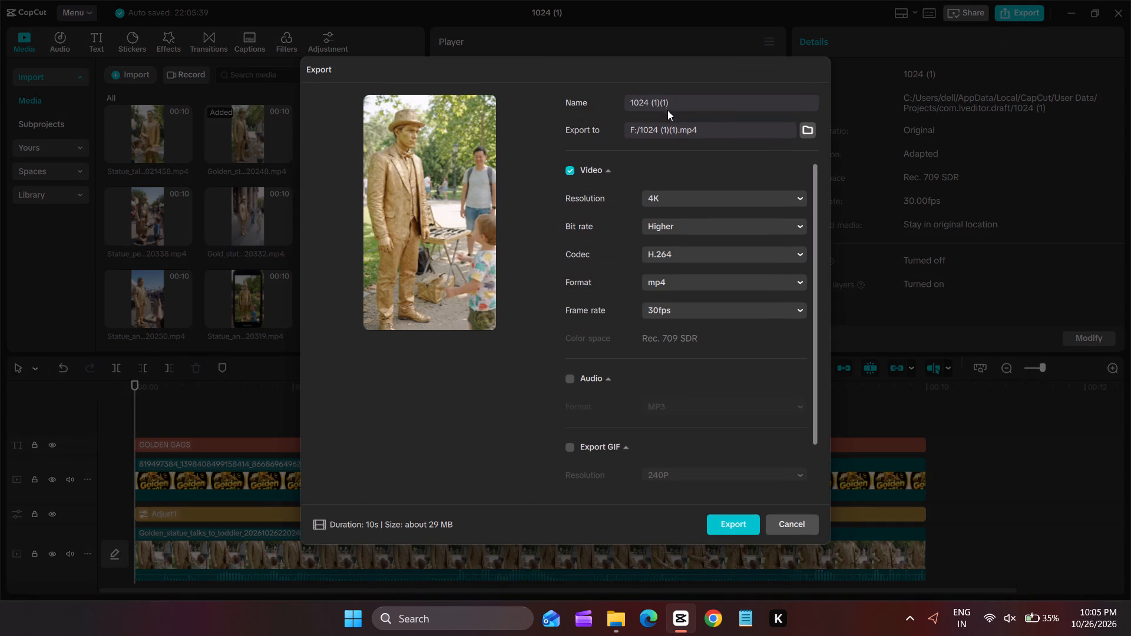
pyautogui.tripleClick(679, 101)
pyautogui.press('l')
pyautogui.press('BackSpace')
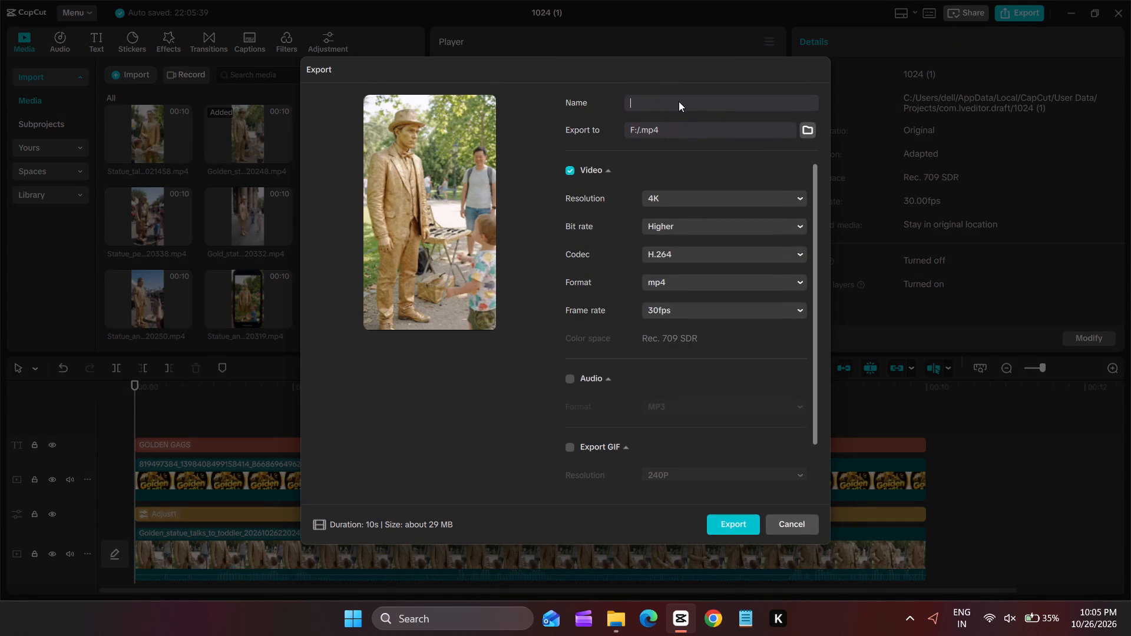
pyautogui.write('LAST')
pyautogui.press('space')
pyautogui.write('26')
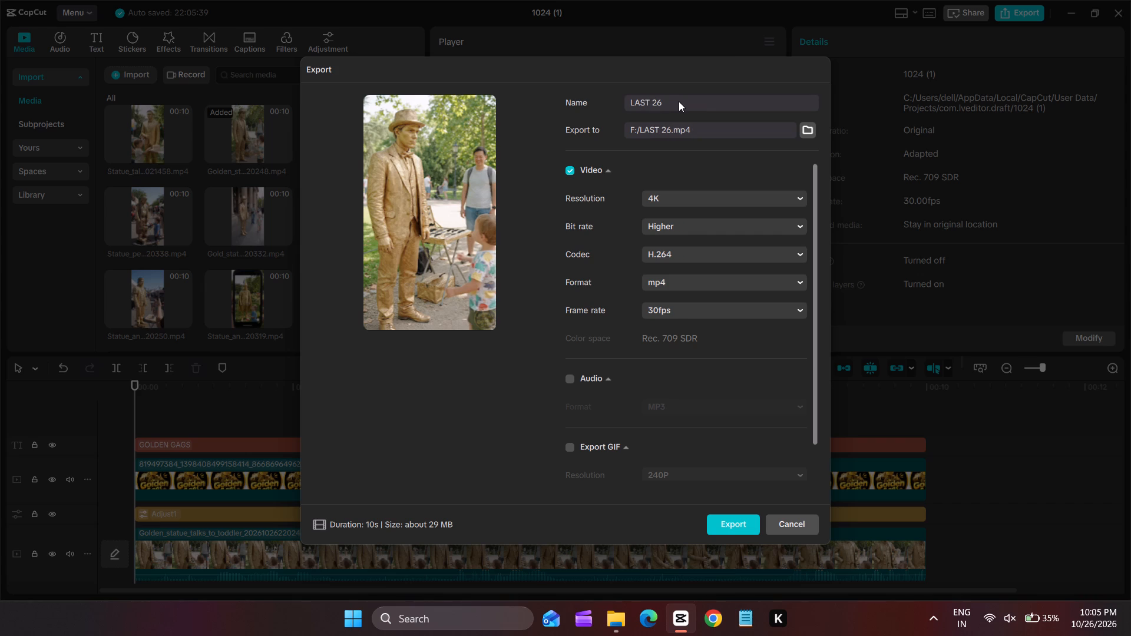
pyautogui.press('BackSpace')
pyautogui.press('BackSpace')
pyautogui.press('1')
# Set the export frame rate to 60fps.
pyautogui.click(799, 309)
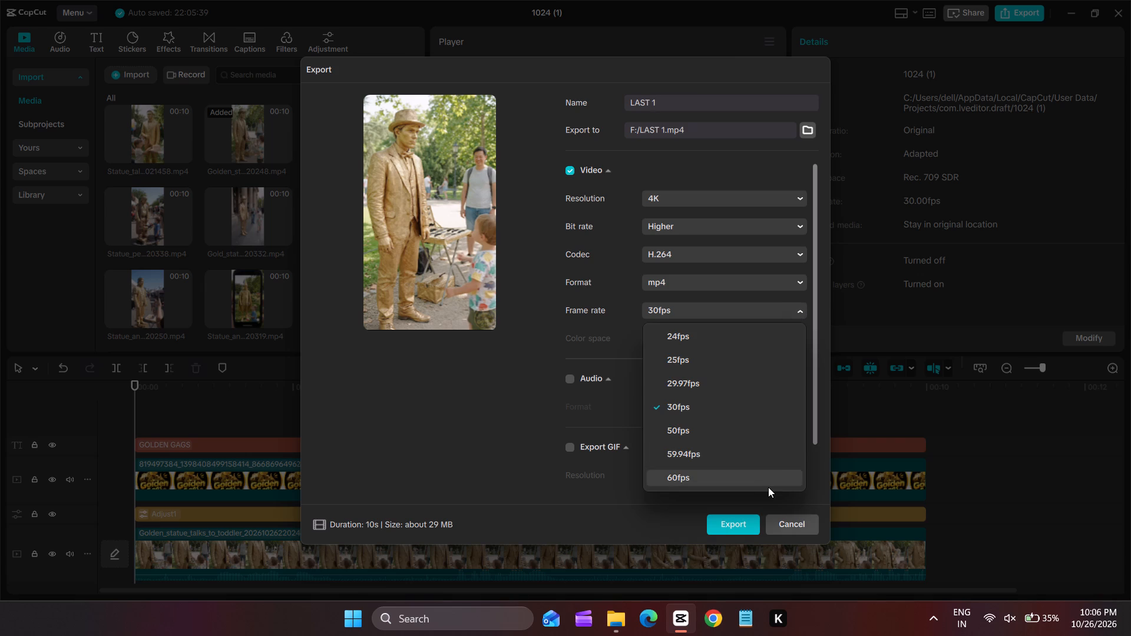
pyautogui.click(762, 482)
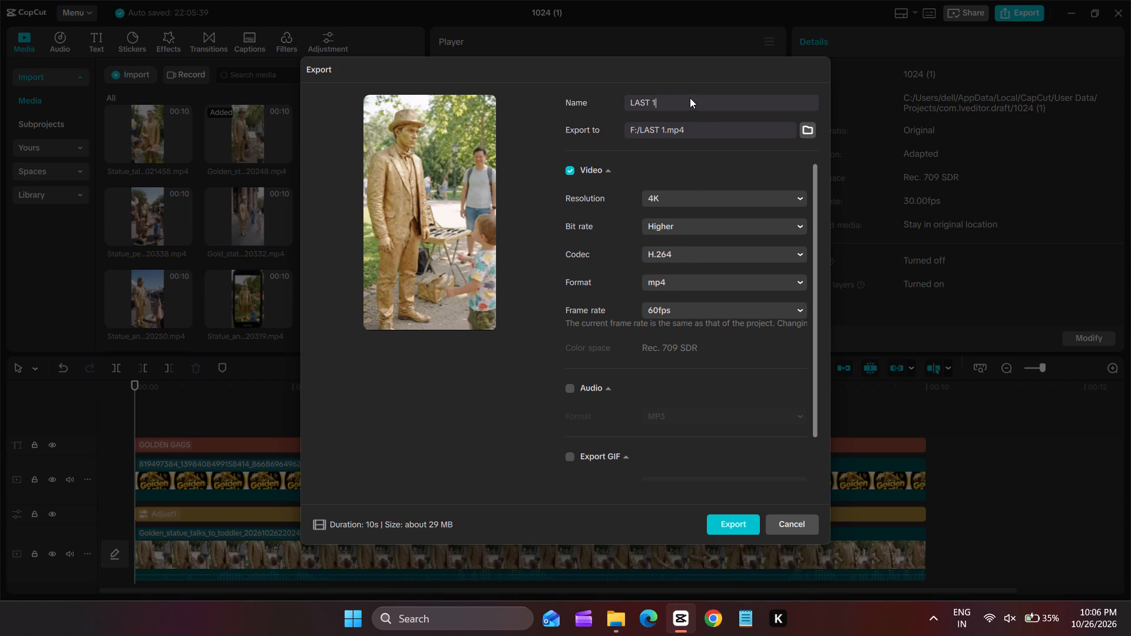
# Rename the export as LAST DAY 1, copying the text LAST DAY along the way, and start the export.
pyautogui.press('BackSpace')
pyautogui.write('DAT')
pyautogui.press('BackSpace')
pyautogui.press('y')
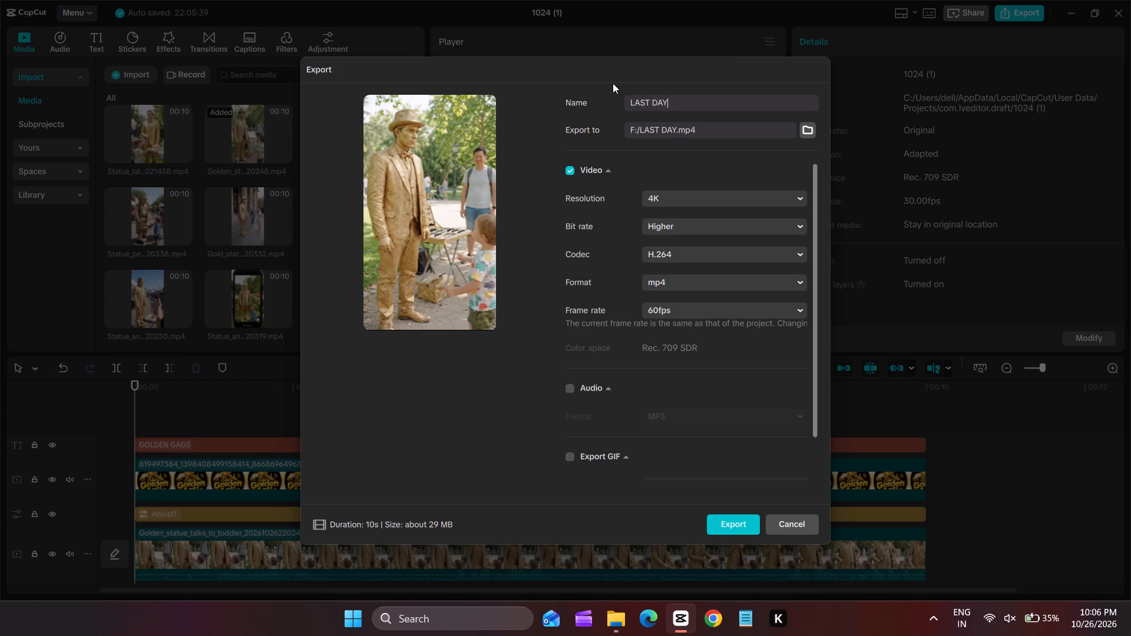
pyautogui.tripleClick(633, 106)
pyautogui.hotkey('ctrl', 'c')
pyautogui.click(672, 95)
pyautogui.press('space')
pyautogui.press('1')
pyautogui.click(740, 518)
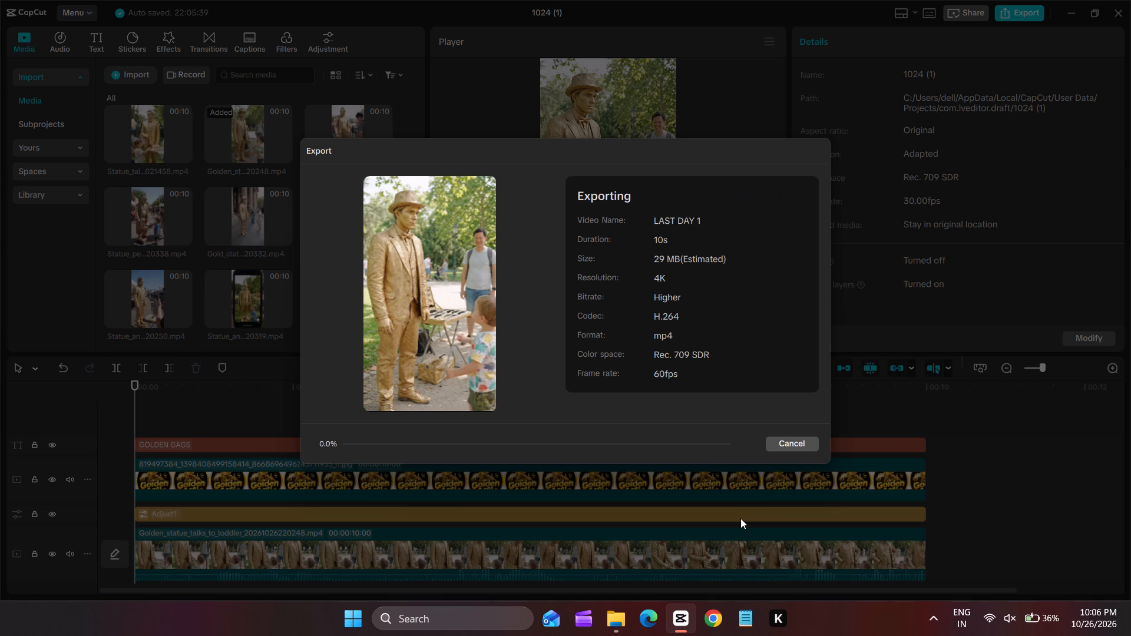
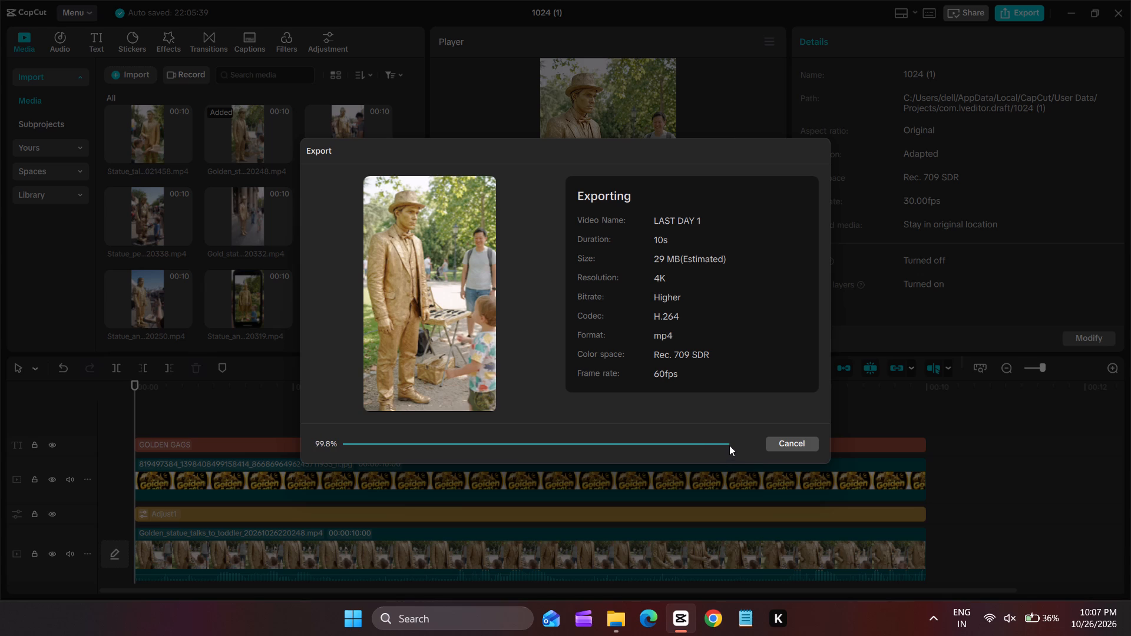
# Close the sharing window of the finished LAST DAY 1 export.
pyautogui.click(775, 514)
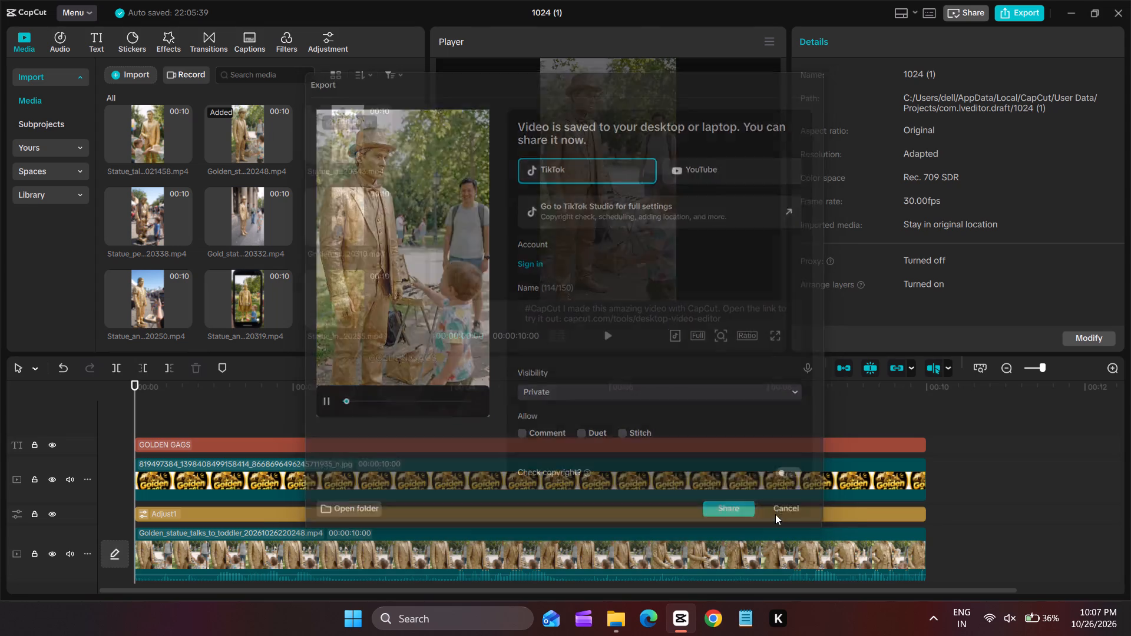
# Replace the main track's clip with the Statue_interacts_with_toddler video ending in 220343, using the original video effect.
pyautogui.scroll(2, 393, 230)
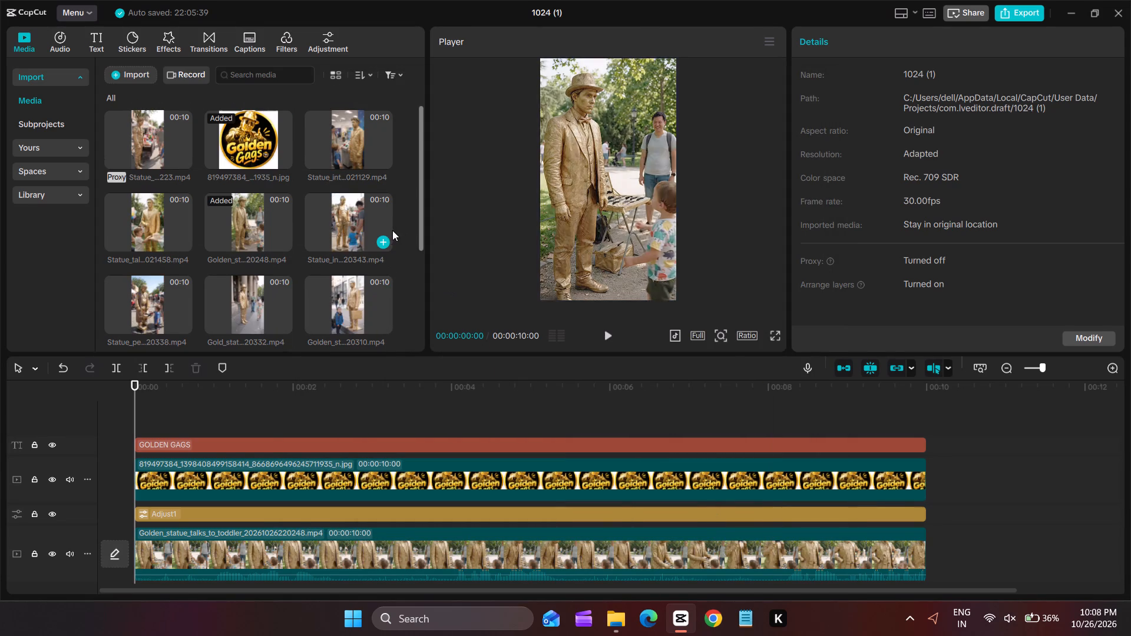
pyautogui.moveTo(350, 222); pyautogui.dragTo(346, 525)
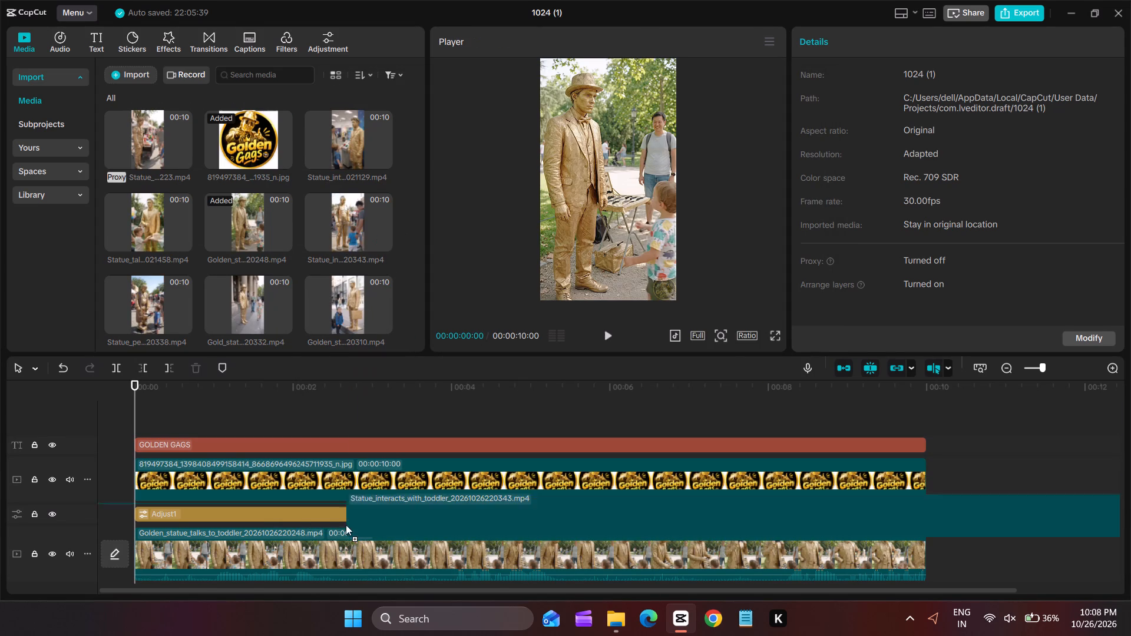
pyautogui.moveTo(346, 525); pyautogui.dragTo(344, 542)
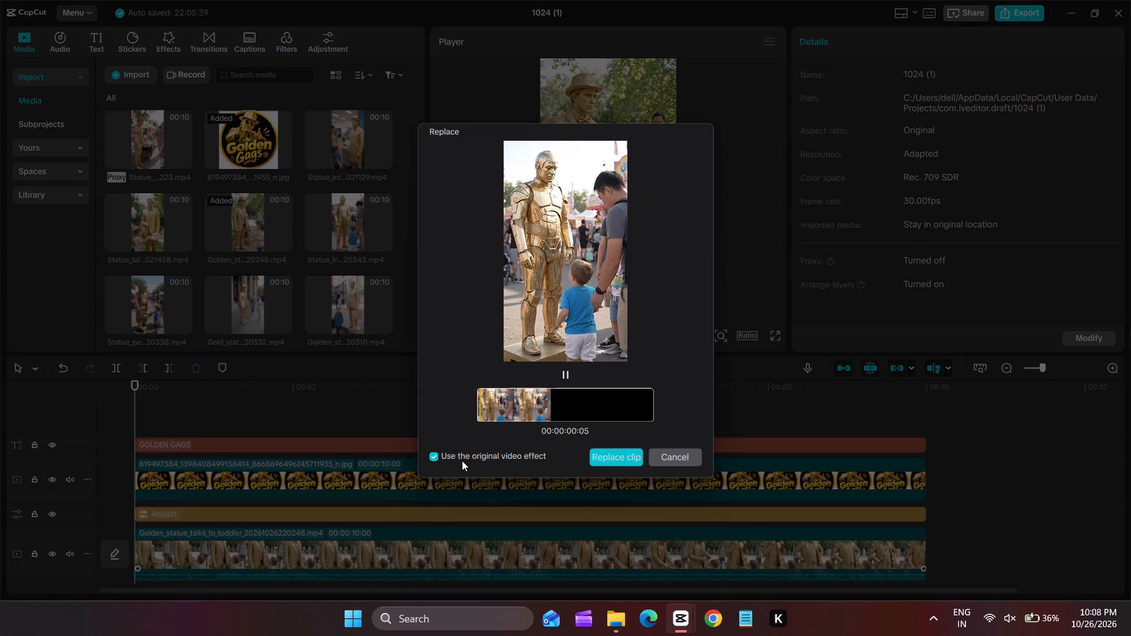
pyautogui.click(614, 461)
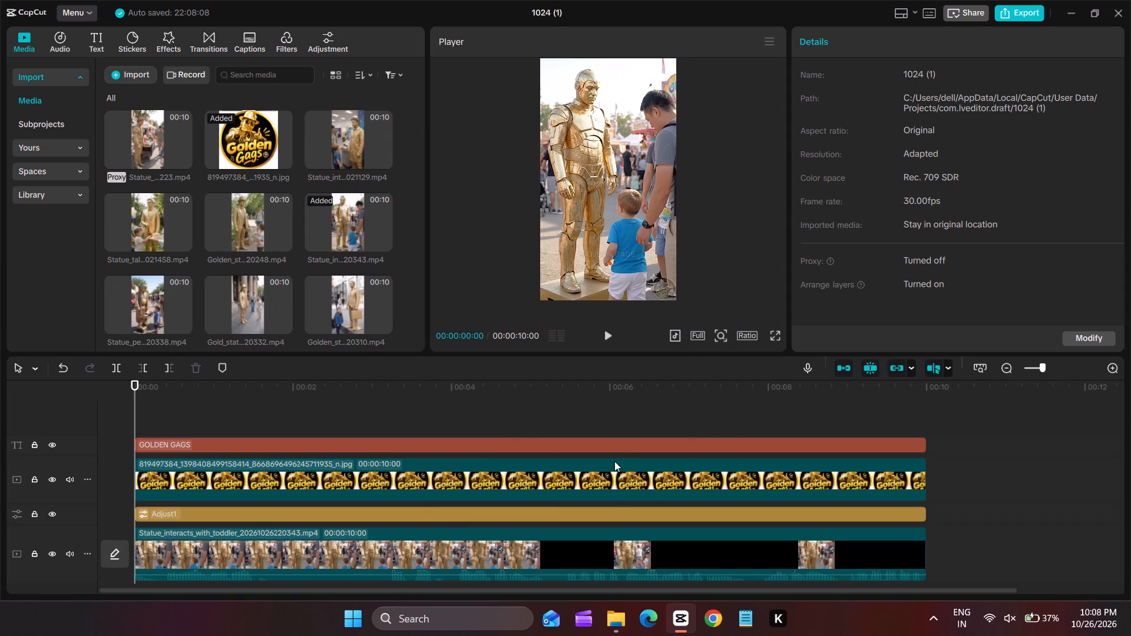
# Export the video as LAST DAY 2 at 60fps and close the sharing window once it is saved.
pyautogui.click(1018, 8)
pyautogui.doubleClick(736, 105)
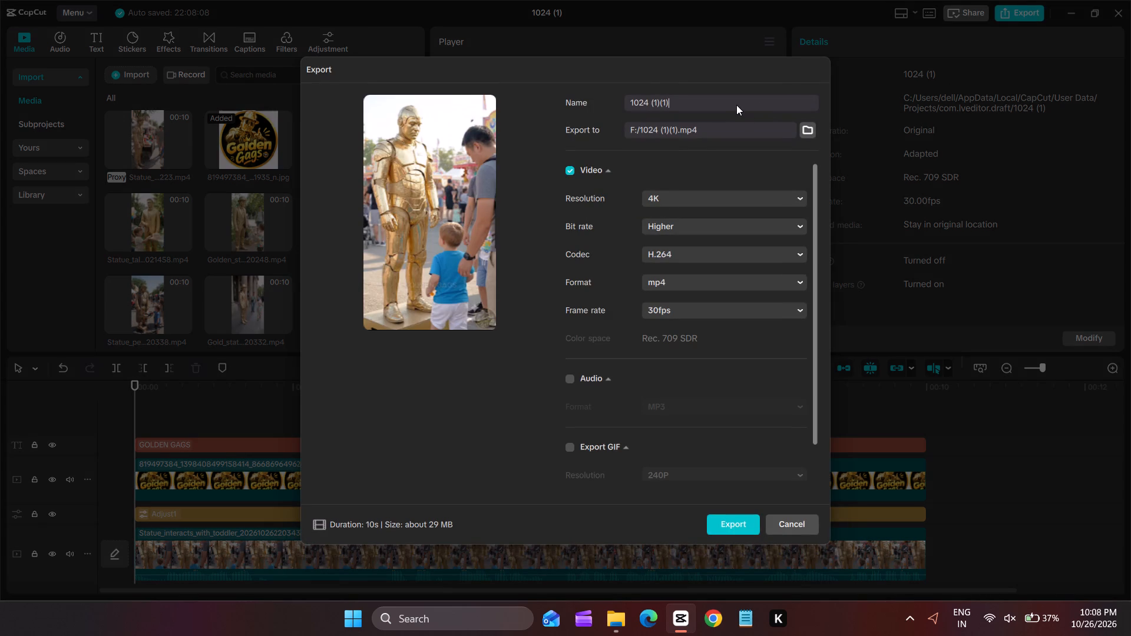
pyautogui.doubleClick(736, 105)
pyautogui.click(736, 105)
pyautogui.hotkey('ctrl', 'v')
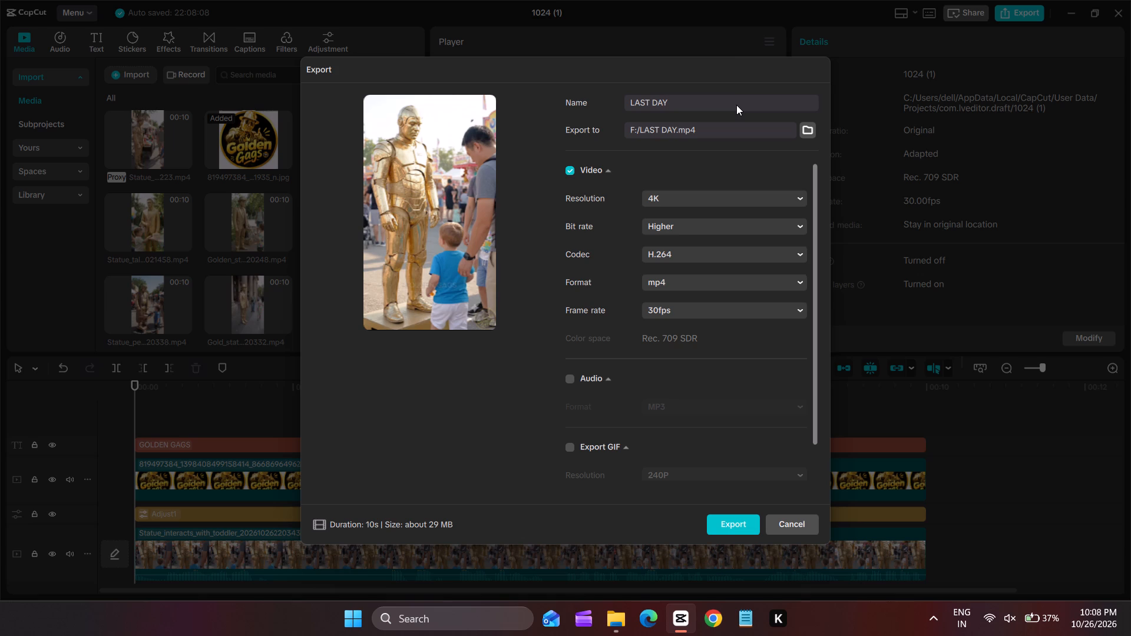
pyautogui.press('space')
pyautogui.write('2')
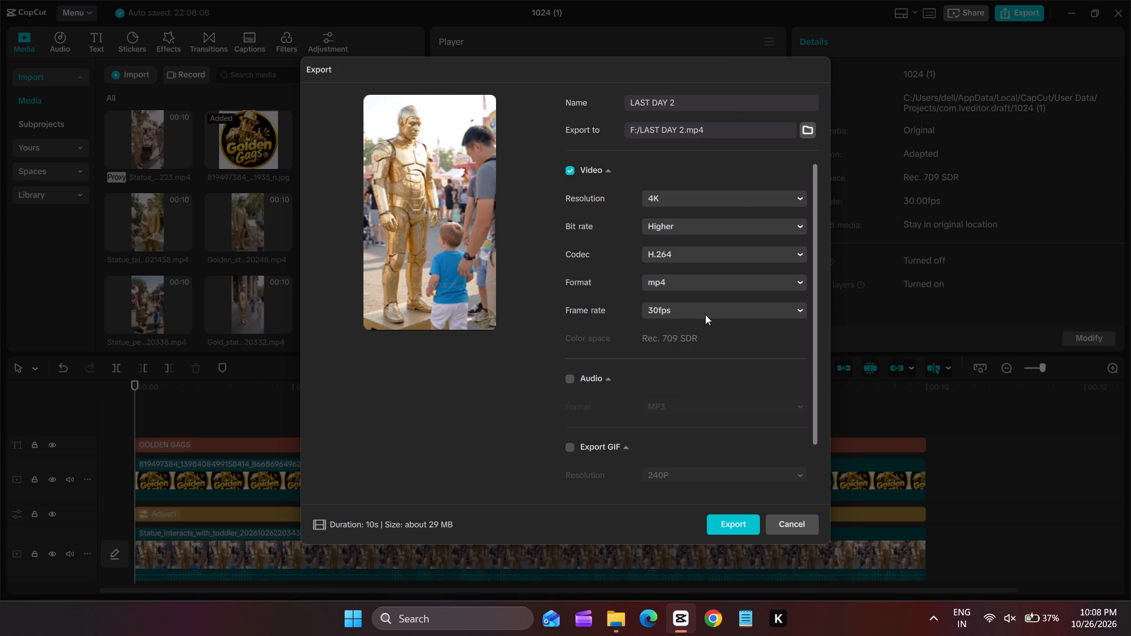
pyautogui.click(705, 315)
pyautogui.click(715, 474)
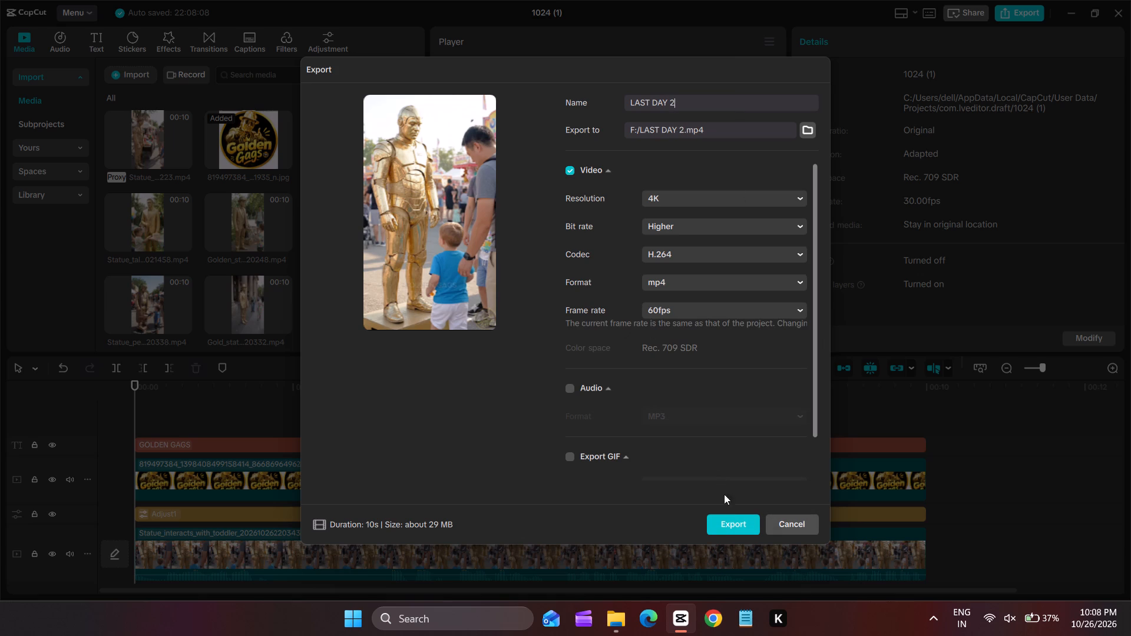
pyautogui.click(736, 519)
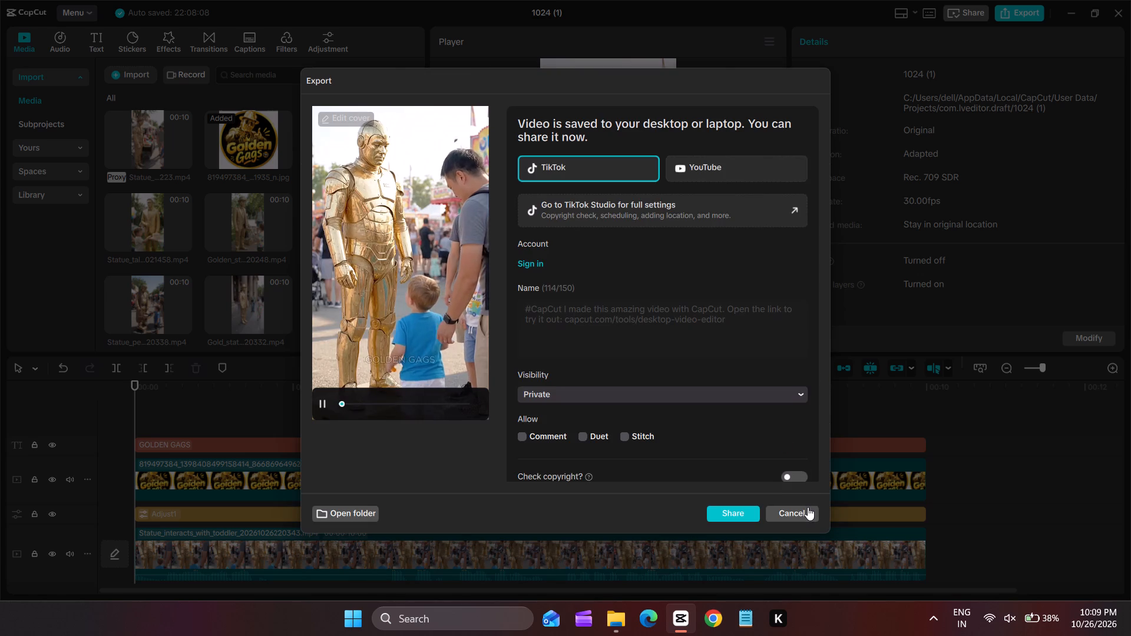
pyautogui.click(808, 507)
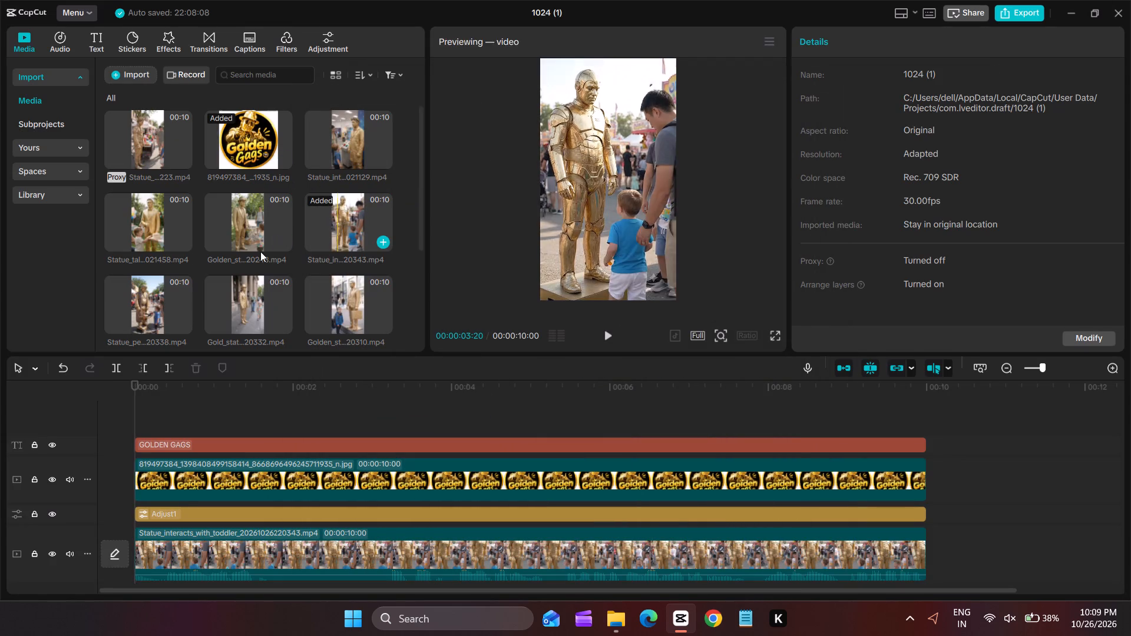
# Replace the main track's clip with the Statue_performs_magic_for_toddler video ending in 220338, using the original video effect.
pyautogui.moveTo(143, 305); pyautogui.dragTo(278, 522)
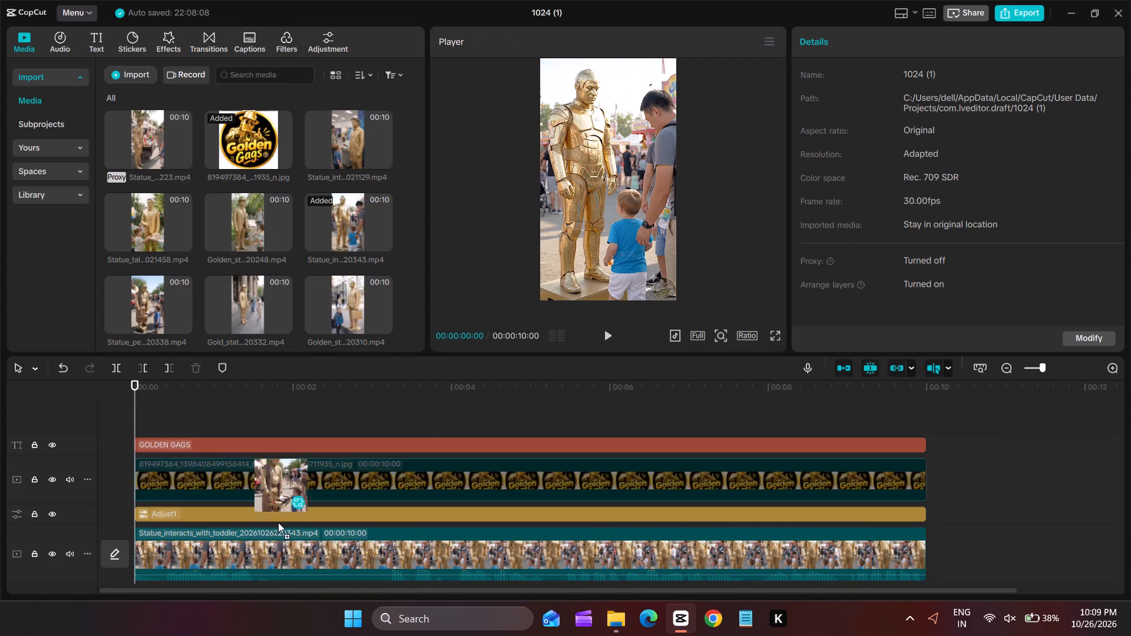
pyautogui.moveTo(278, 522); pyautogui.dragTo(291, 553)
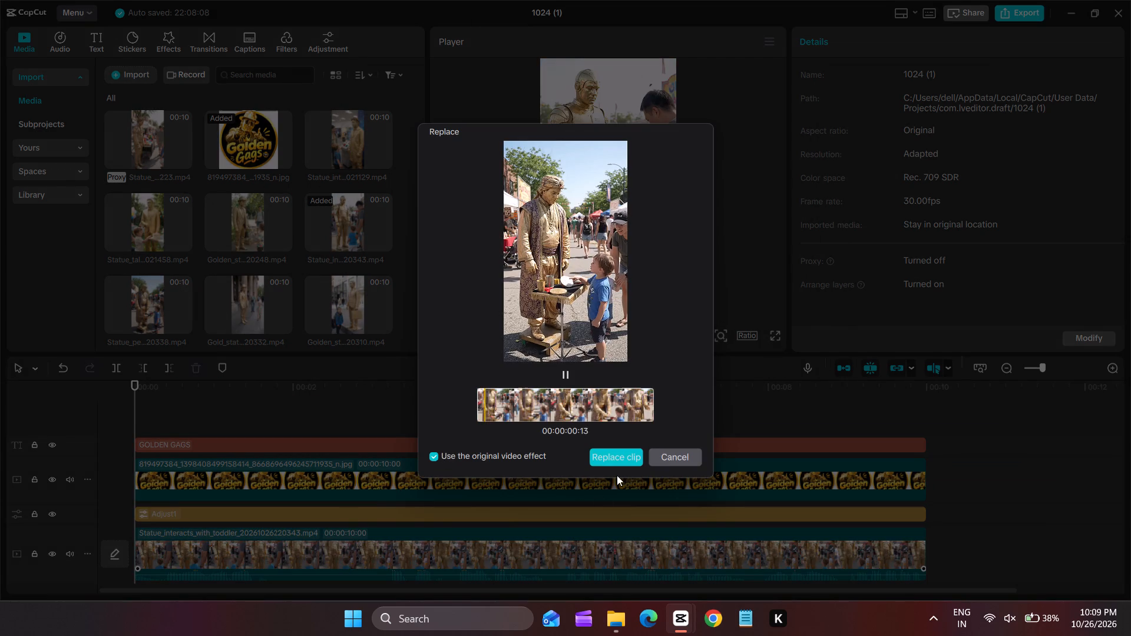
pyautogui.click(625, 452)
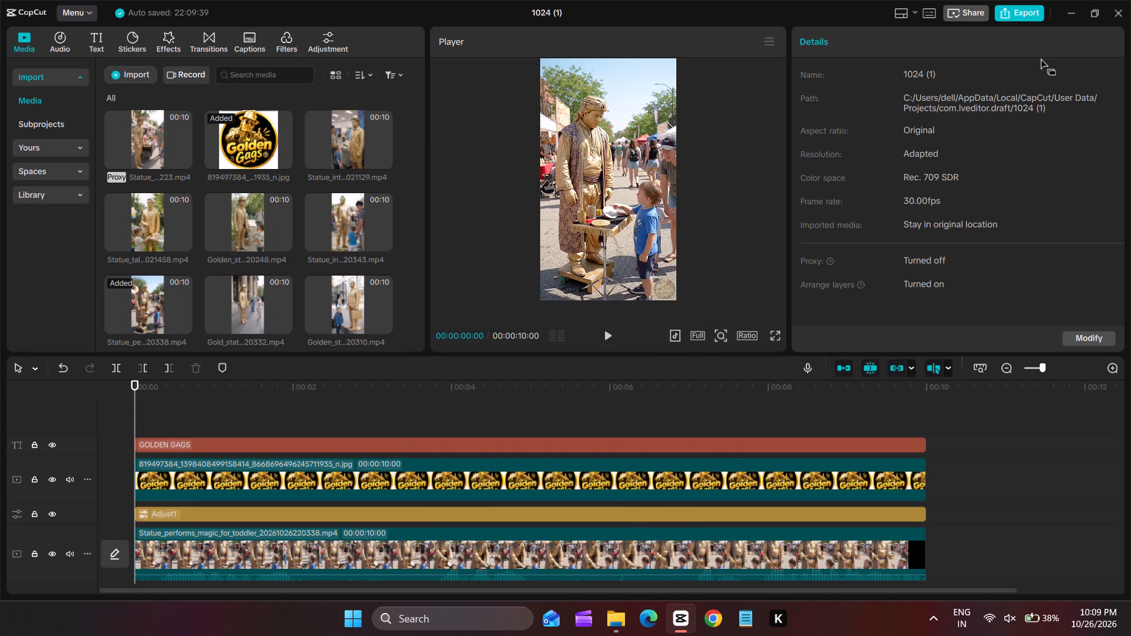
# Export the video as LAST DAY 3 at 60fps and close the sharing window once it is saved.
pyautogui.click(1023, 18)
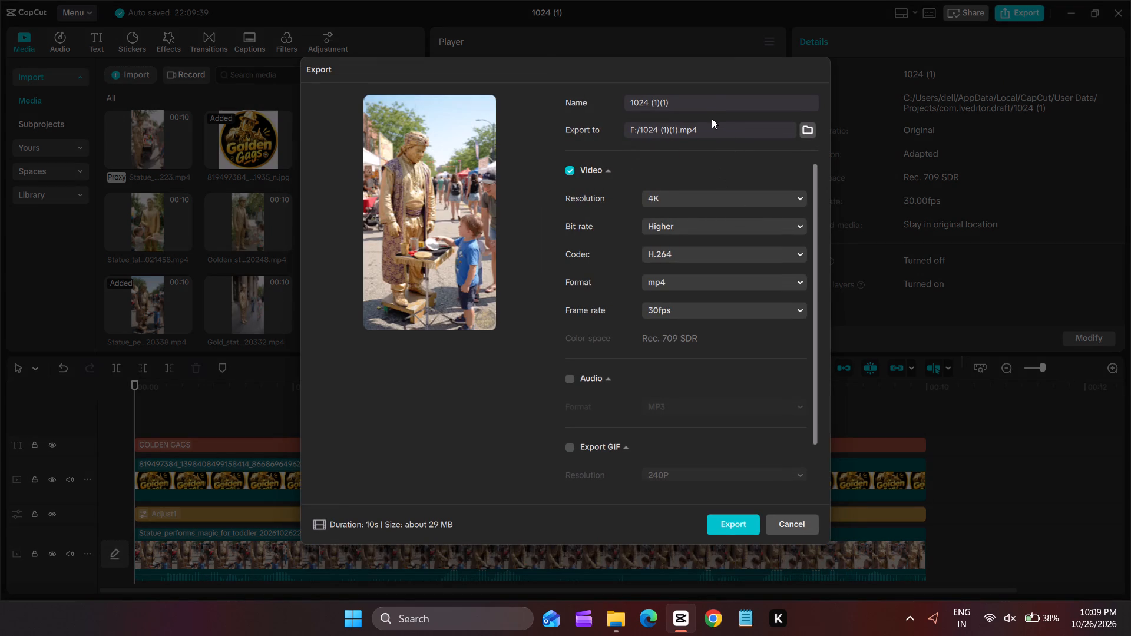
pyautogui.tripleClick(706, 104)
pyautogui.hotkey('ctrl', 'v')
pyautogui.press('space')
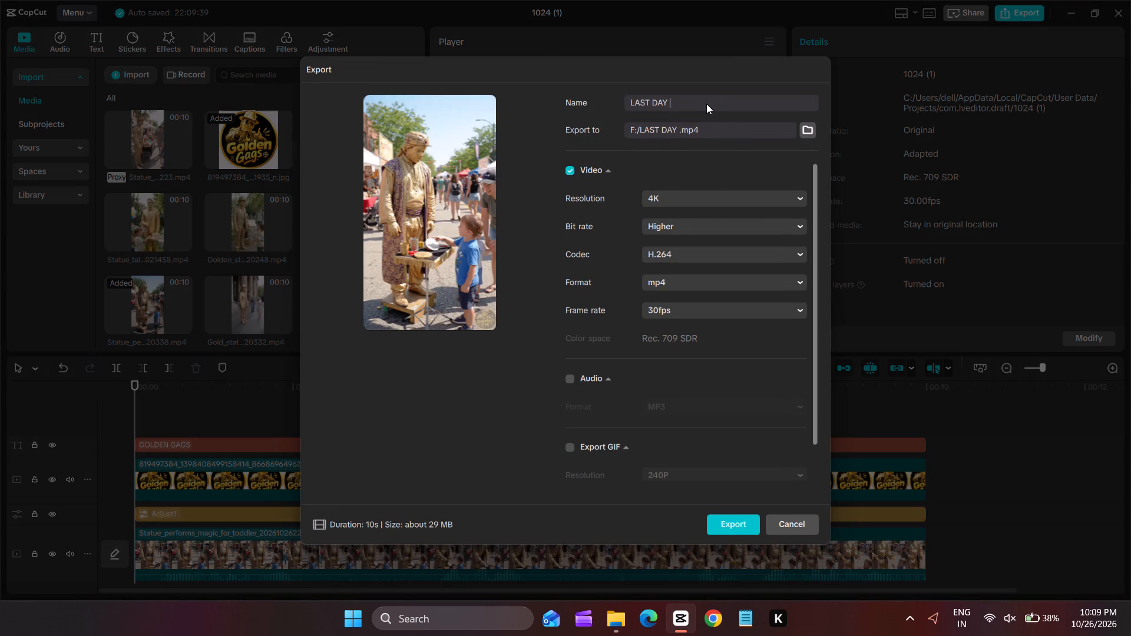
pyautogui.write('3')
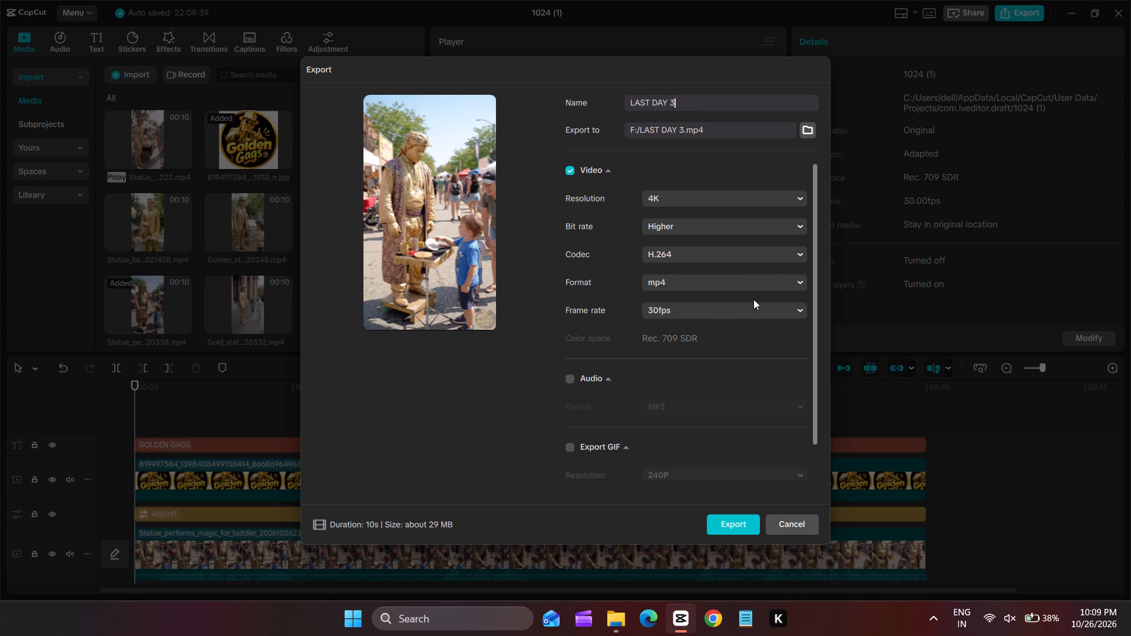
pyautogui.click(755, 309)
pyautogui.click(731, 484)
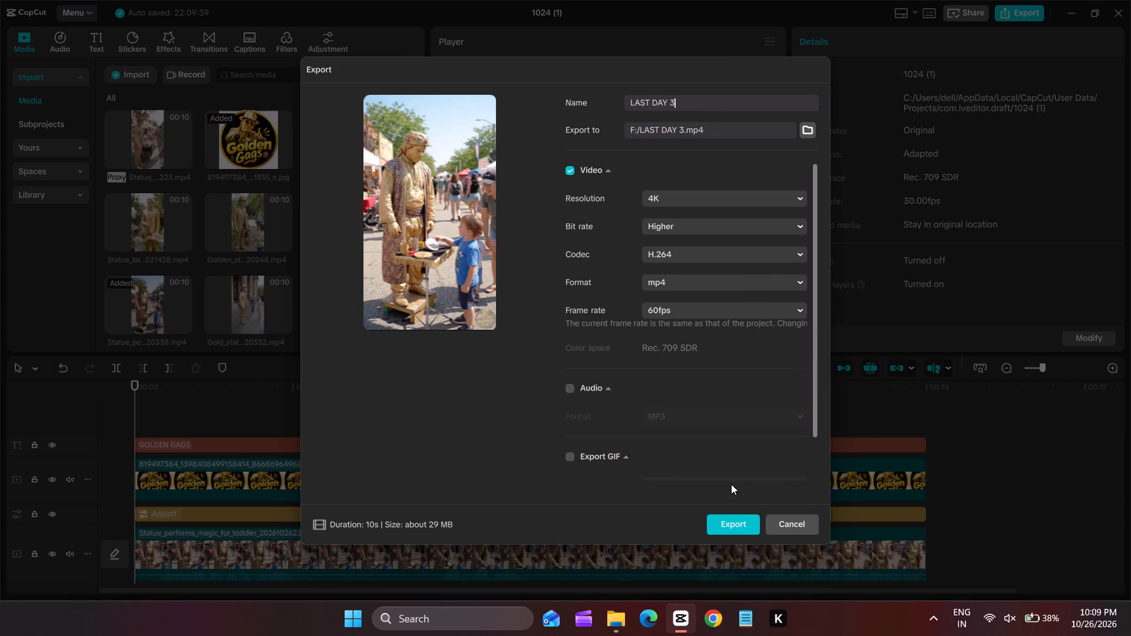
pyautogui.click(743, 521)
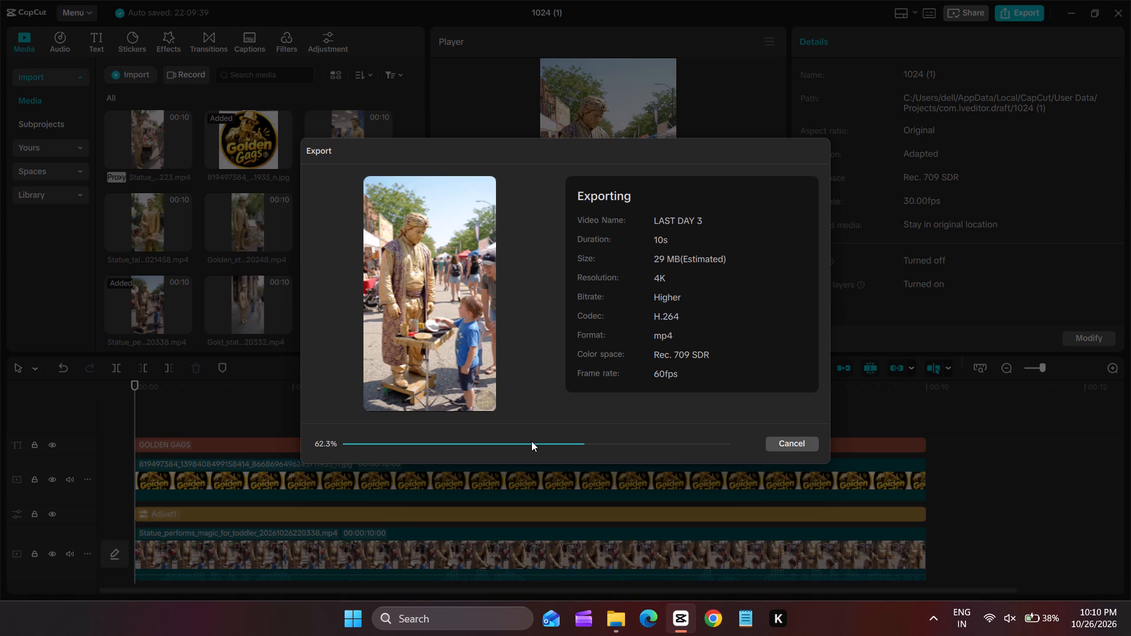
pyautogui.click(531, 441)
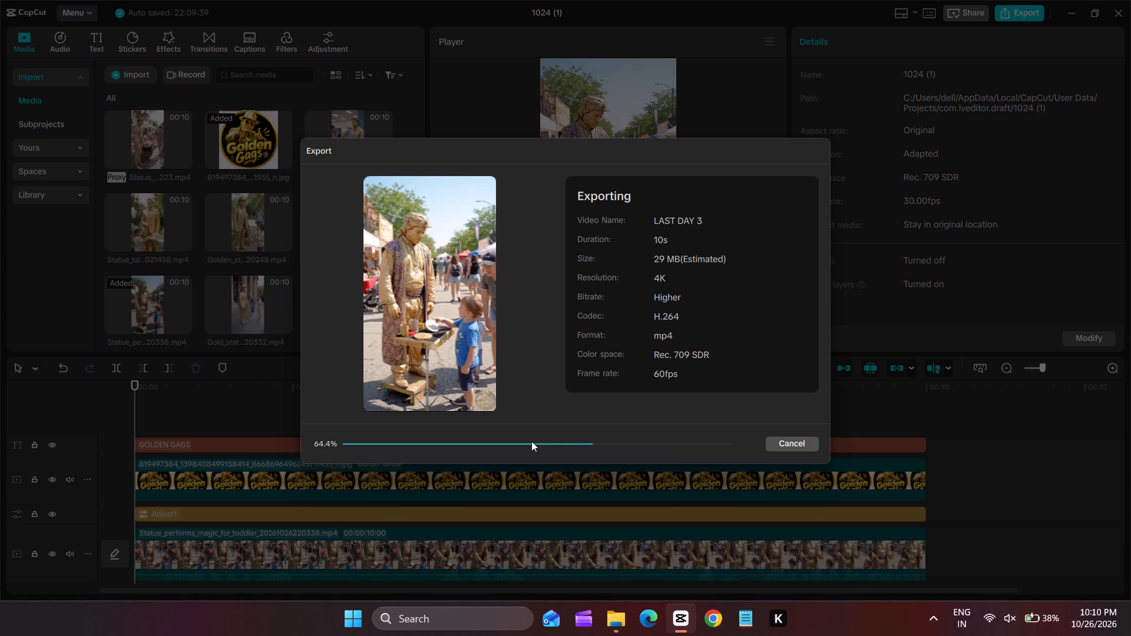
pyautogui.tripleClick(531, 441)
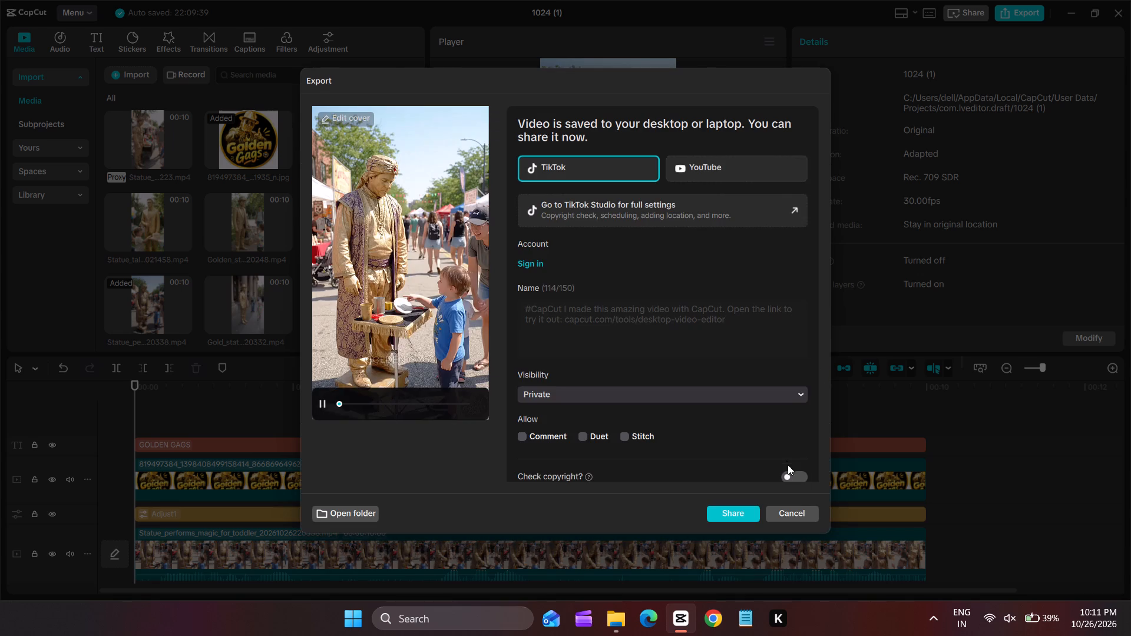
pyautogui.click(799, 511)
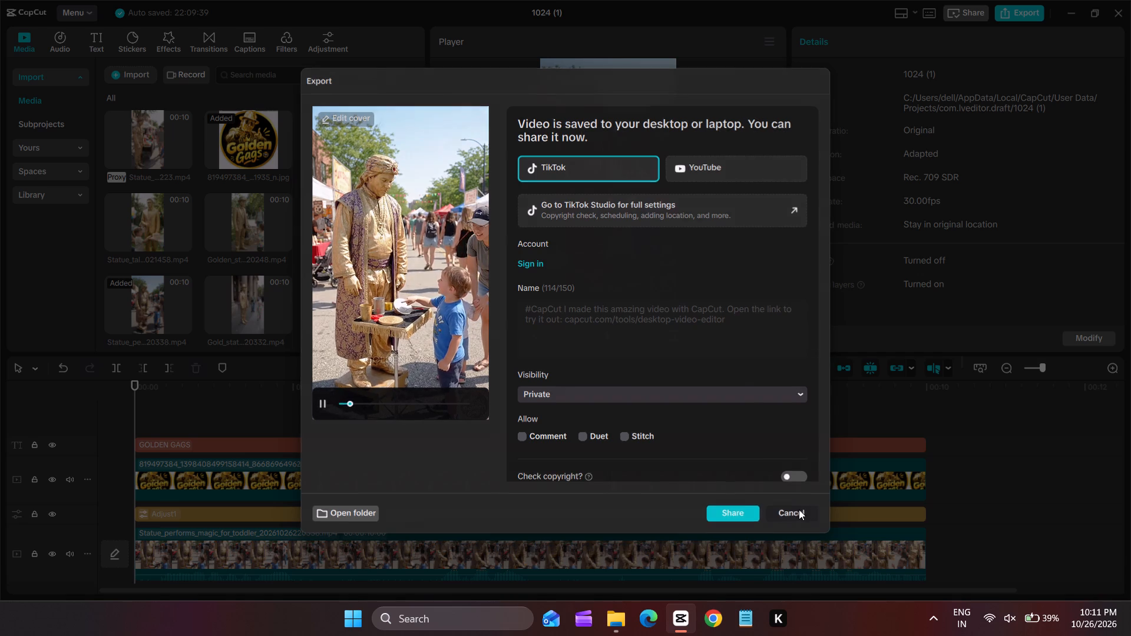
# Replace the main track's clip with the Gold_statue_interacting video ending in 220332, using the original video effect.
pyautogui.moveTo(252, 302); pyautogui.dragTo(326, 514)
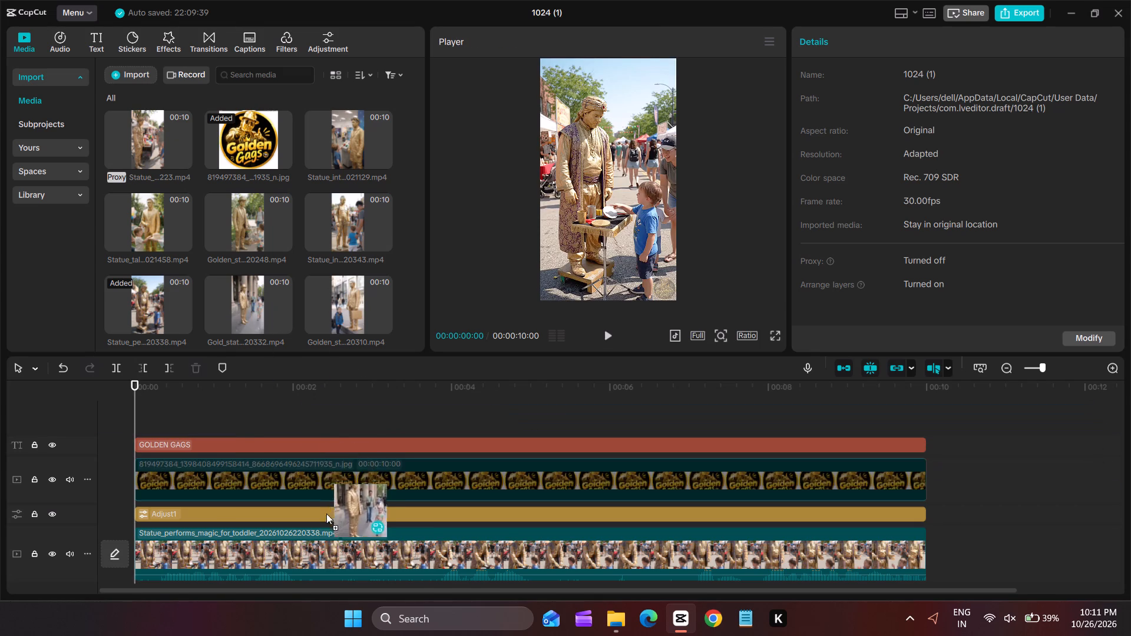
pyautogui.moveTo(326, 514); pyautogui.dragTo(319, 539)
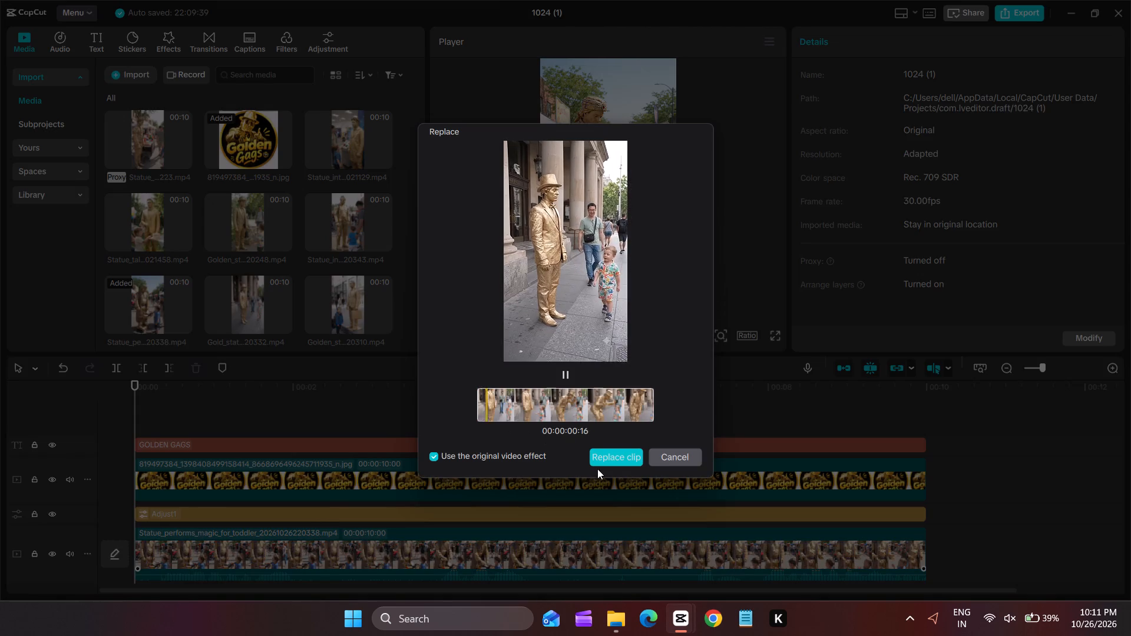
pyautogui.click(613, 452)
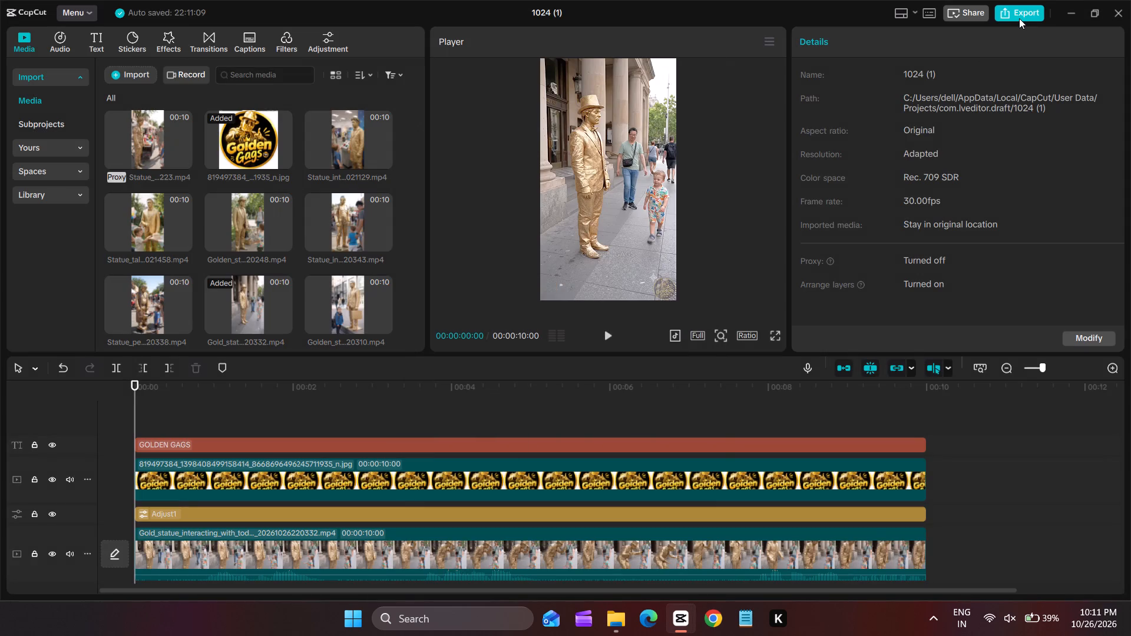
# Name the export LAST DAY 4, set its frame rate to 60fps, and start the export.
pyautogui.click(1019, 18)
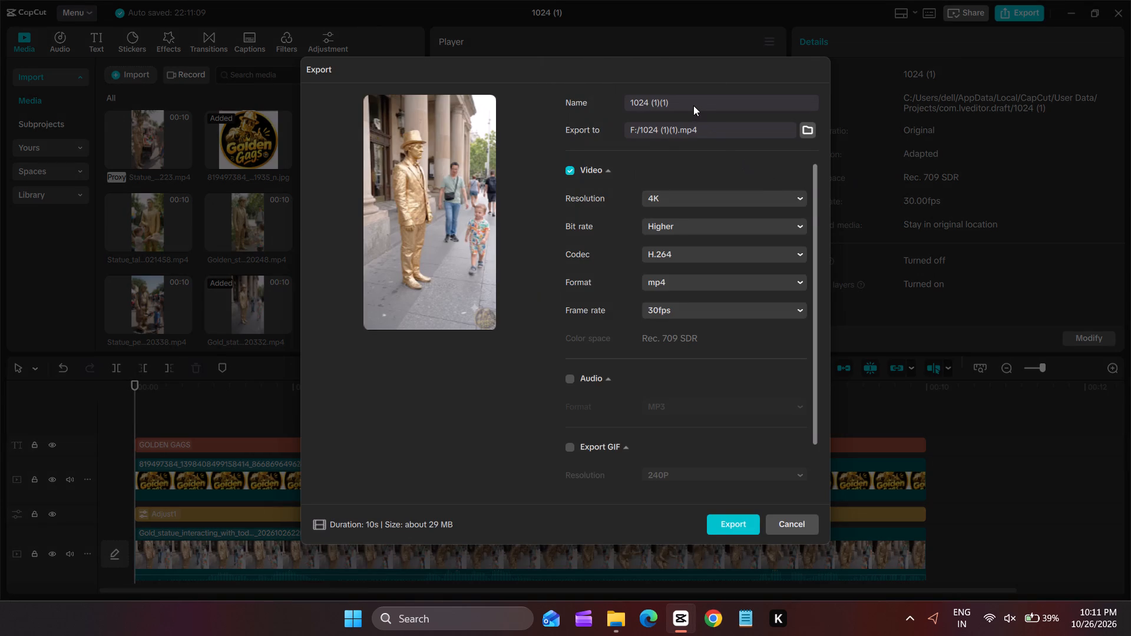
pyautogui.tripleClick(693, 105)
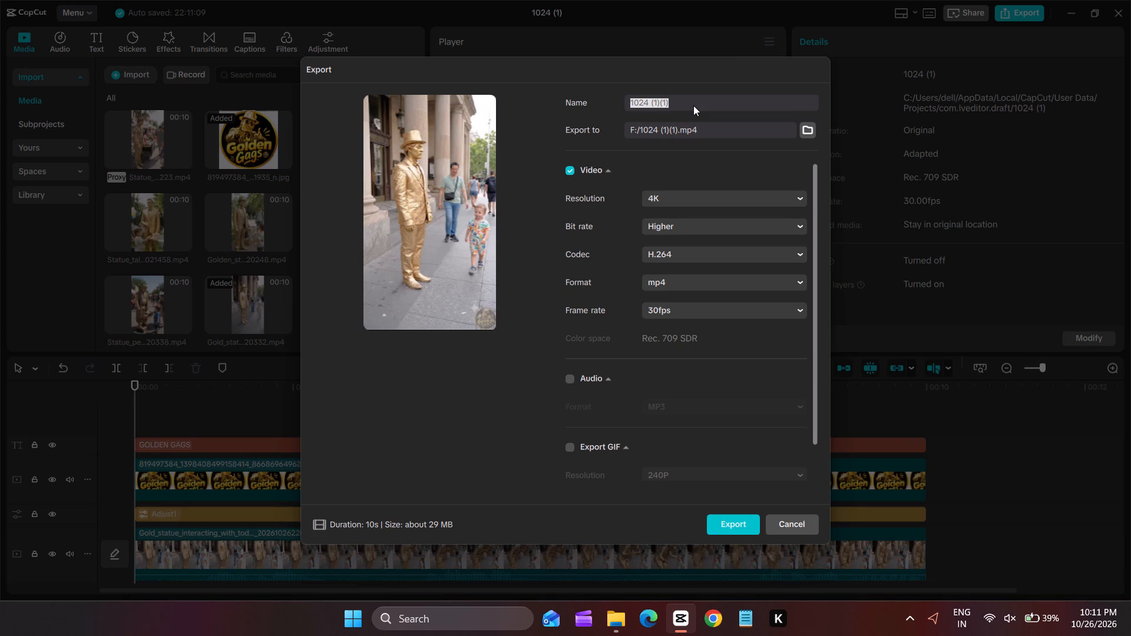
pyautogui.hotkey('ctrl', 'v')
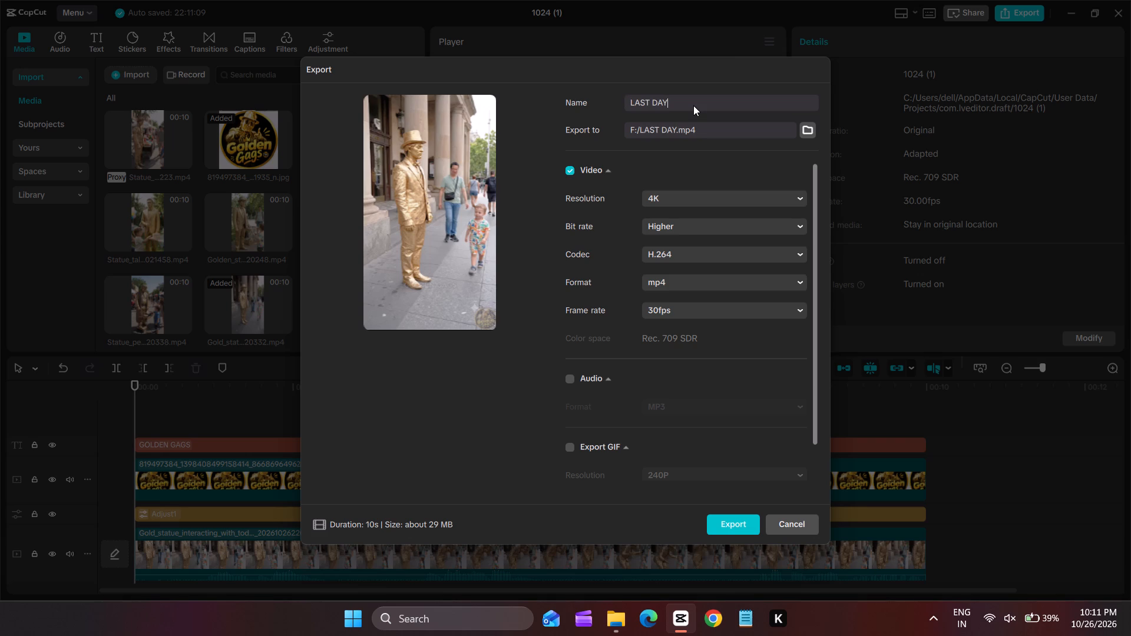
pyautogui.press('space')
pyautogui.press('4')
pyautogui.click(708, 309)
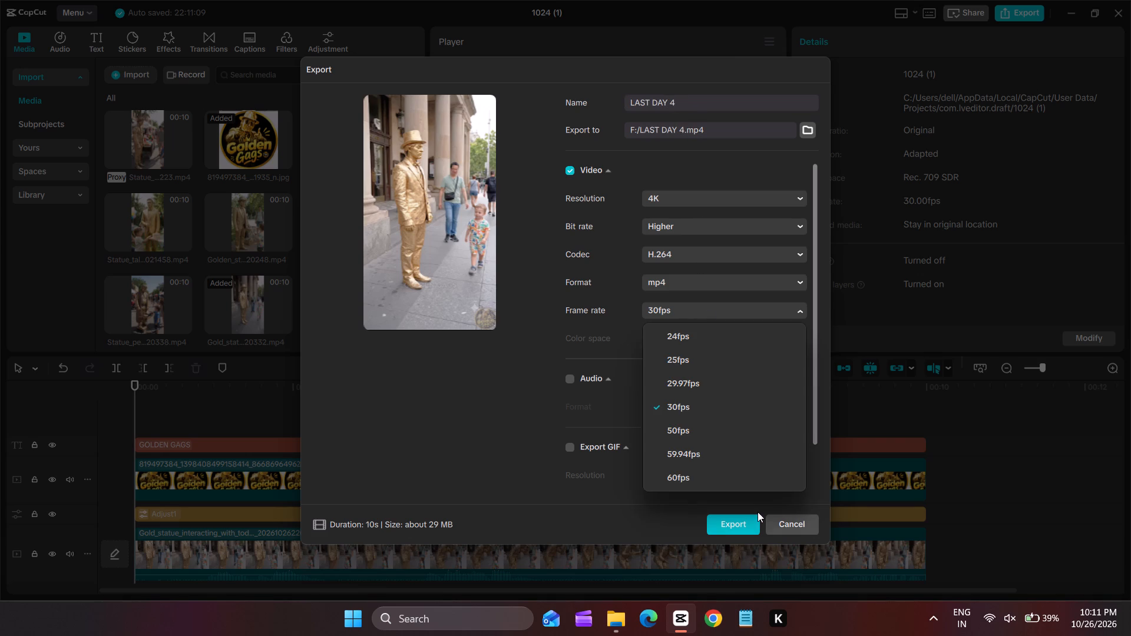
pyautogui.click(756, 476)
pyautogui.click(744, 522)
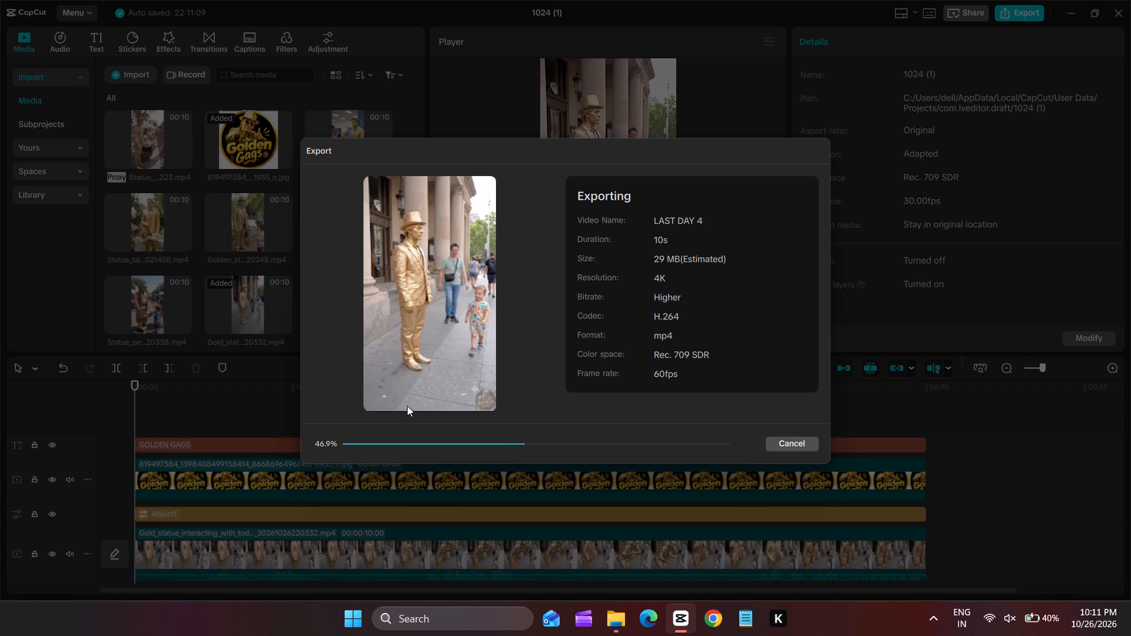
# Switch to File Explorer and open the export drive, New Volume (F:).
pyautogui.click(616, 623)
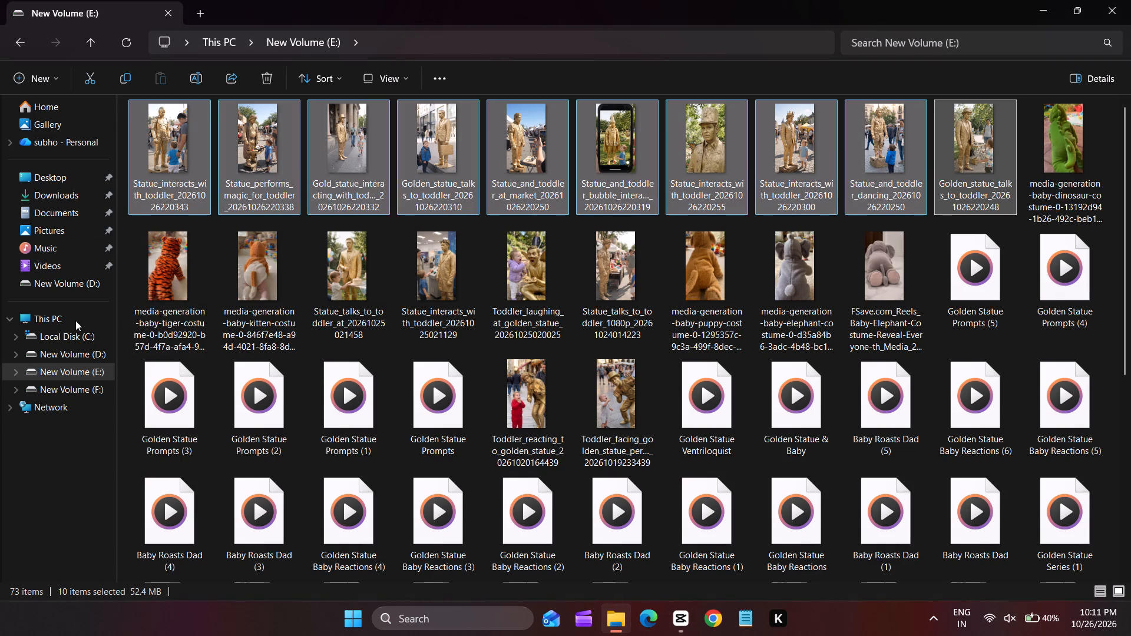
pyautogui.click(84, 386)
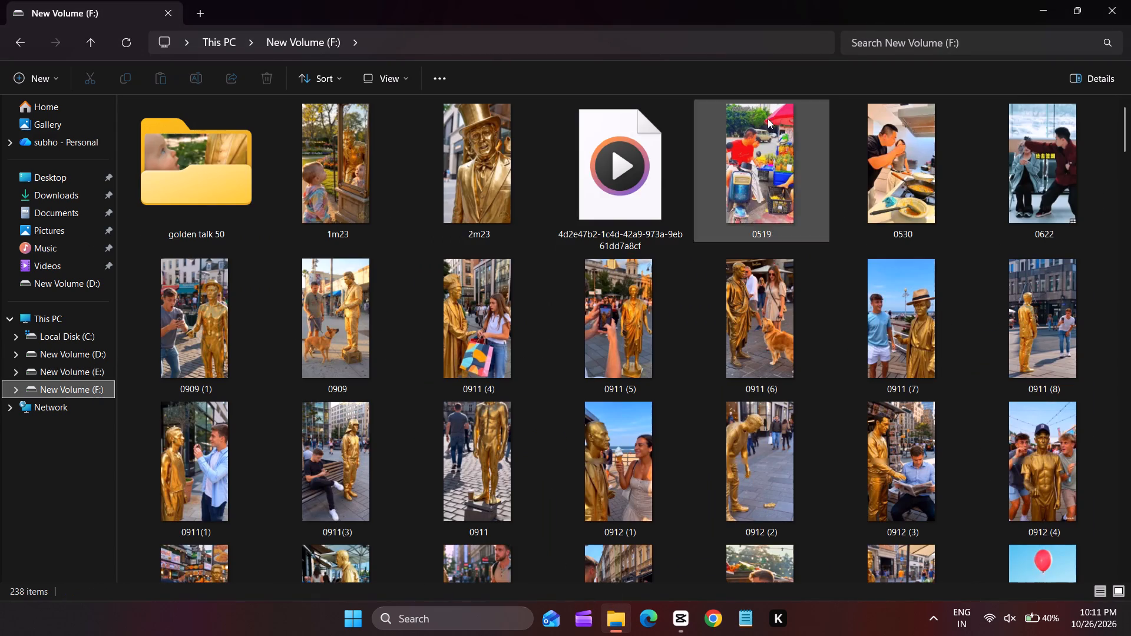
# Search New Volume (F:) for LAST DAY to check the exported files, and close the File Explorer window.
pyautogui.click(914, 41)
pyautogui.click(914, 41)
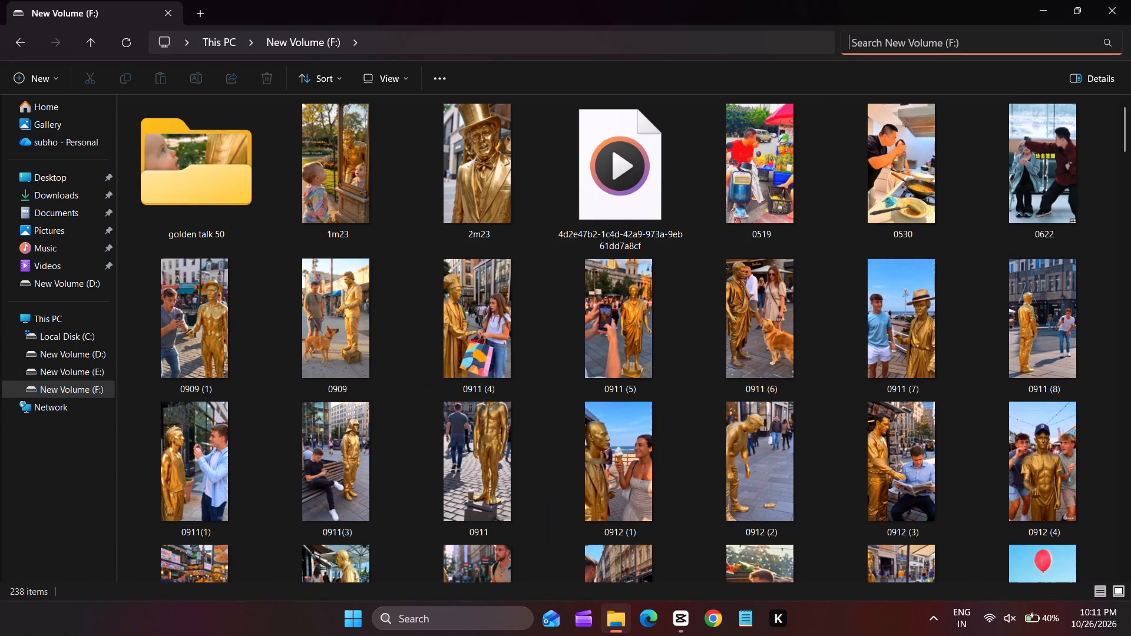
pyautogui.hotkey('ctrl', 'v')
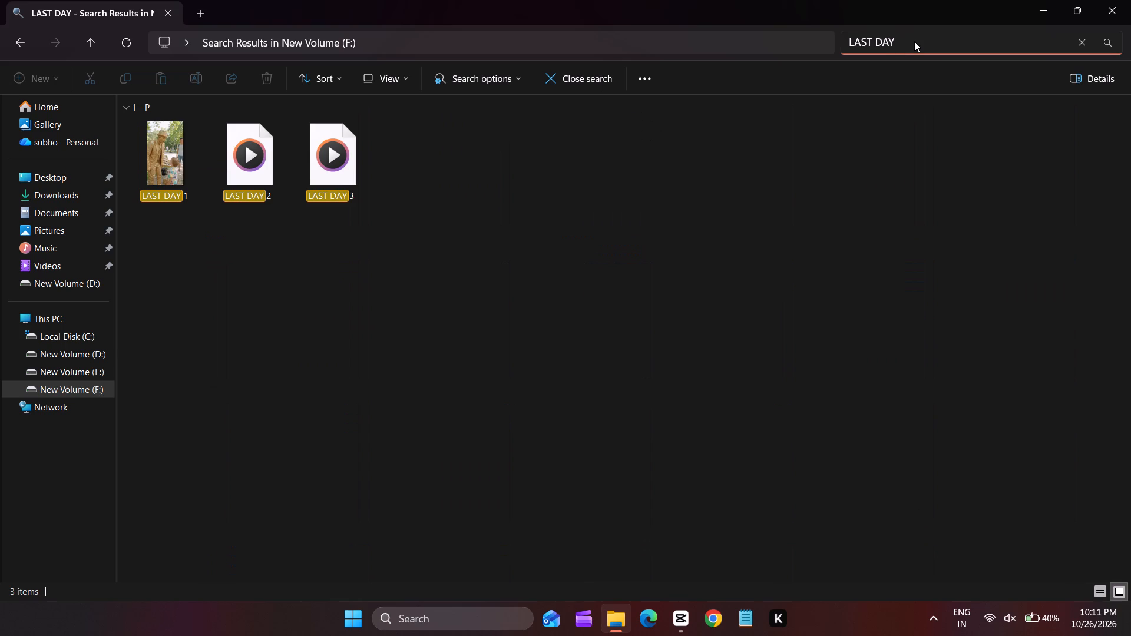
pyautogui.click(1115, 4)
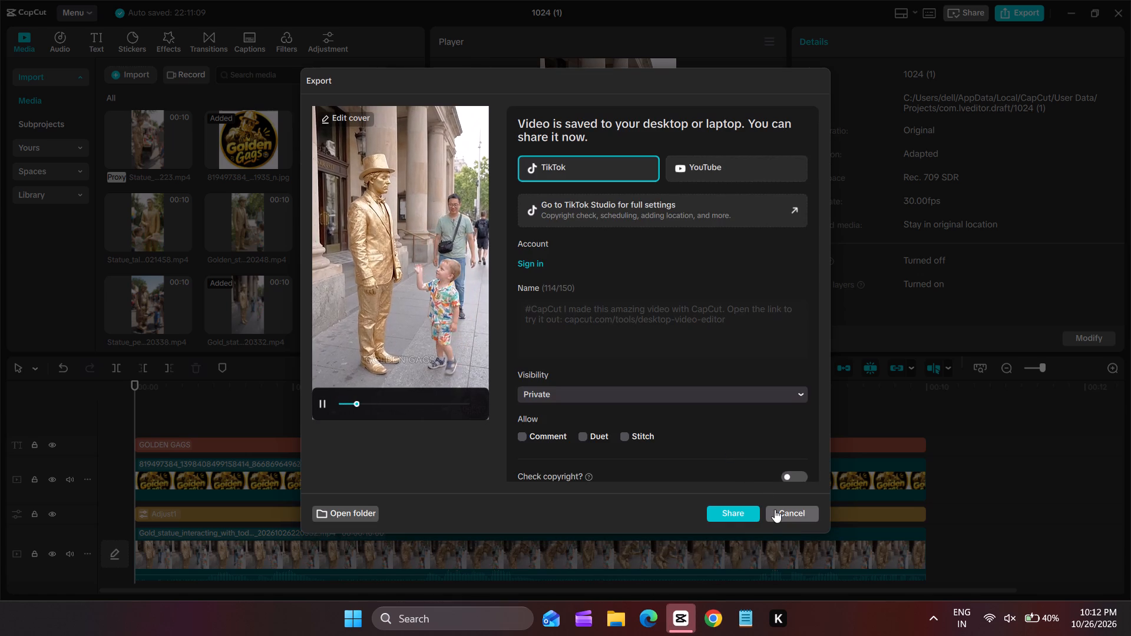
# Close the sharing window of the finished LAST DAY 4 export.
pyautogui.click(775, 509)
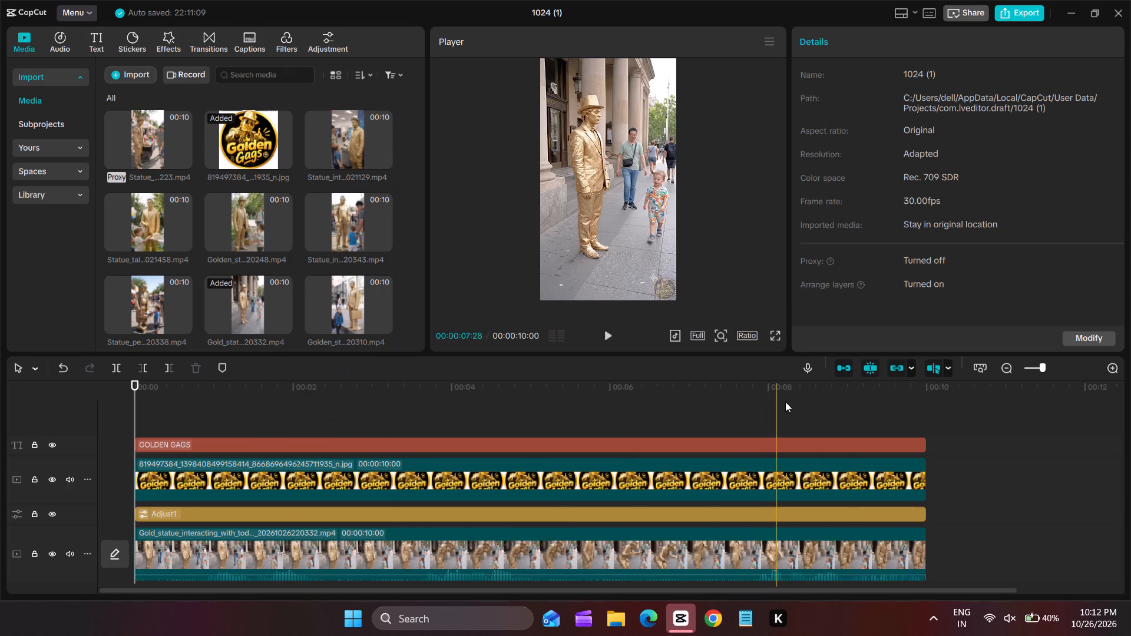
# Replace the main track's clip with the Golden_statue_talks_to_toddler video ending in 220310, using the original video effect.
pyautogui.moveTo(354, 303); pyautogui.dragTo(355, 303)
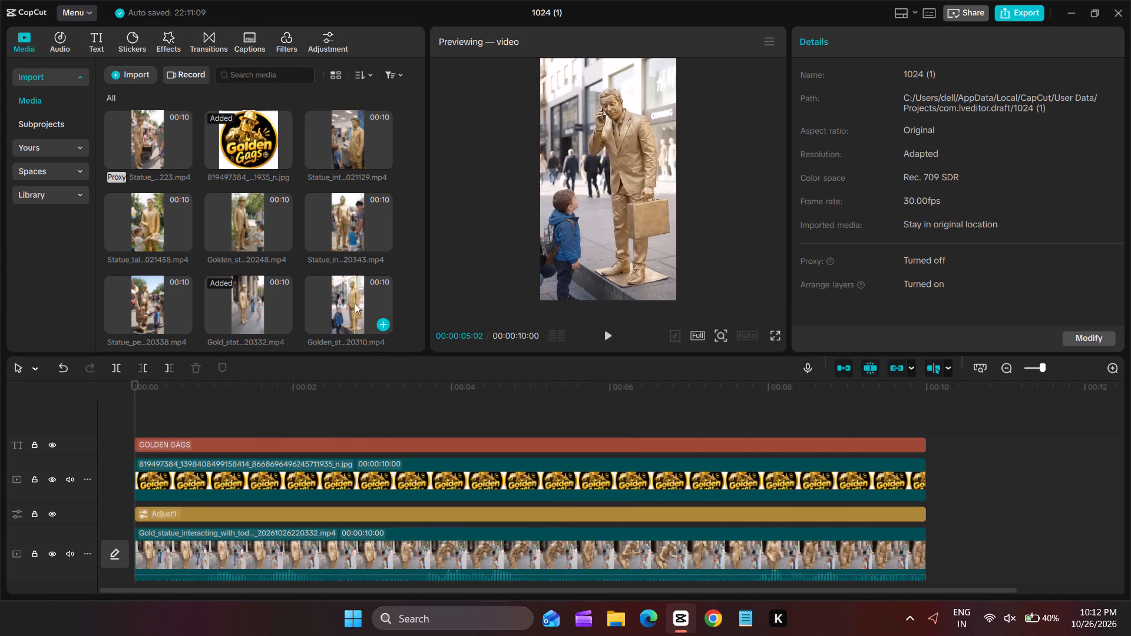
pyautogui.moveTo(355, 303); pyautogui.dragTo(384, 545)
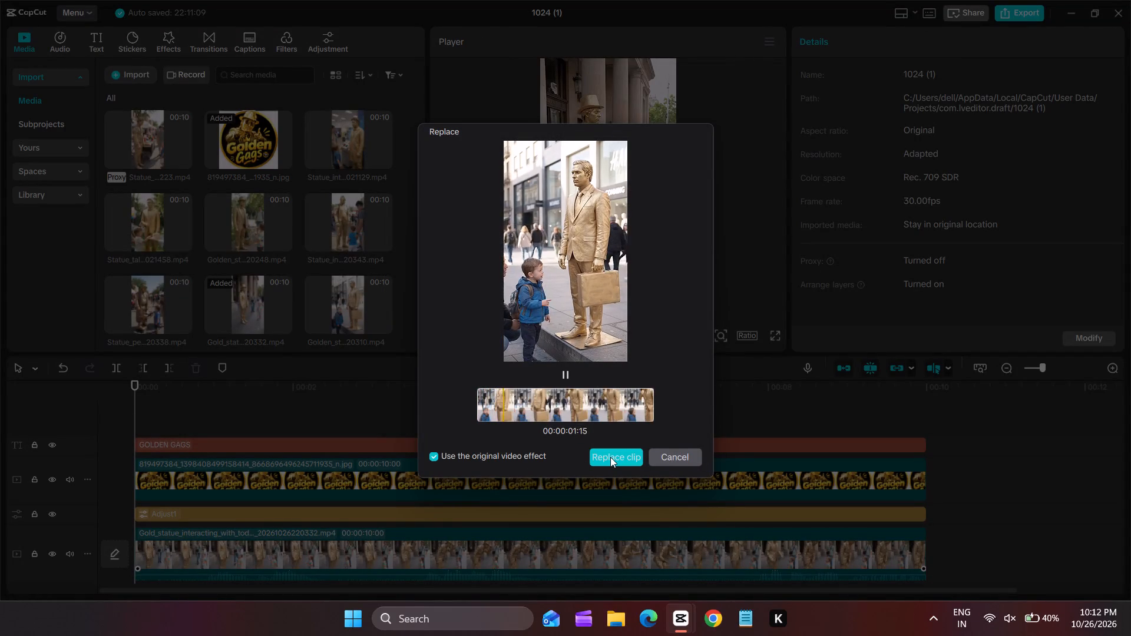
pyautogui.click(611, 458)
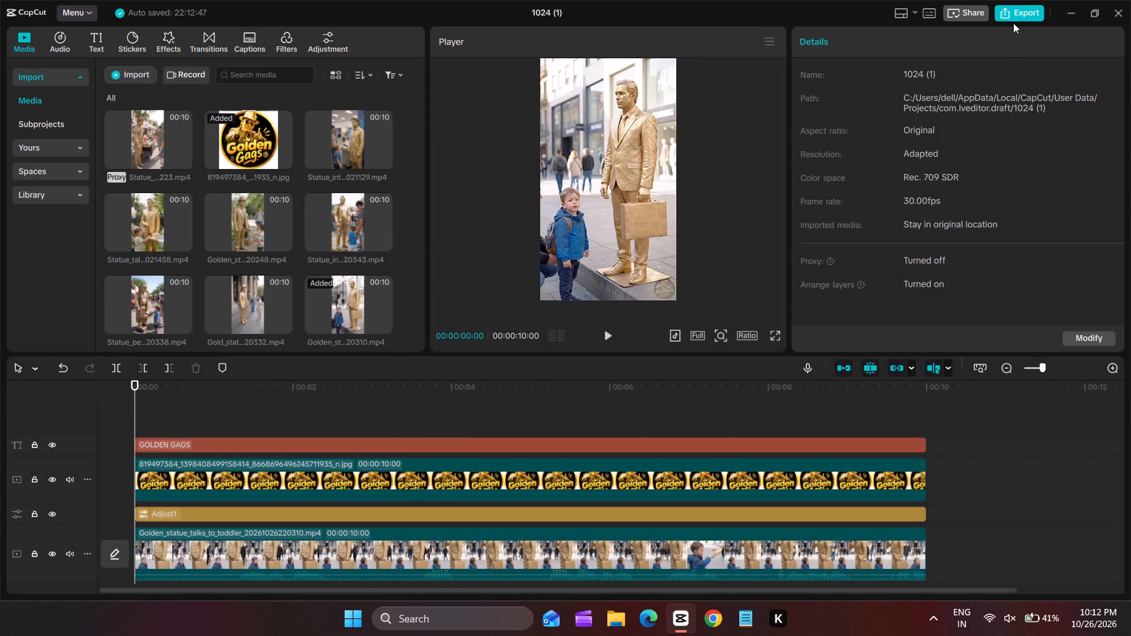
# Export the video as LAST DAY 5 at 60fps and close the sharing window once it is saved.
pyautogui.click(1013, 9)
pyautogui.doubleClick(697, 111)
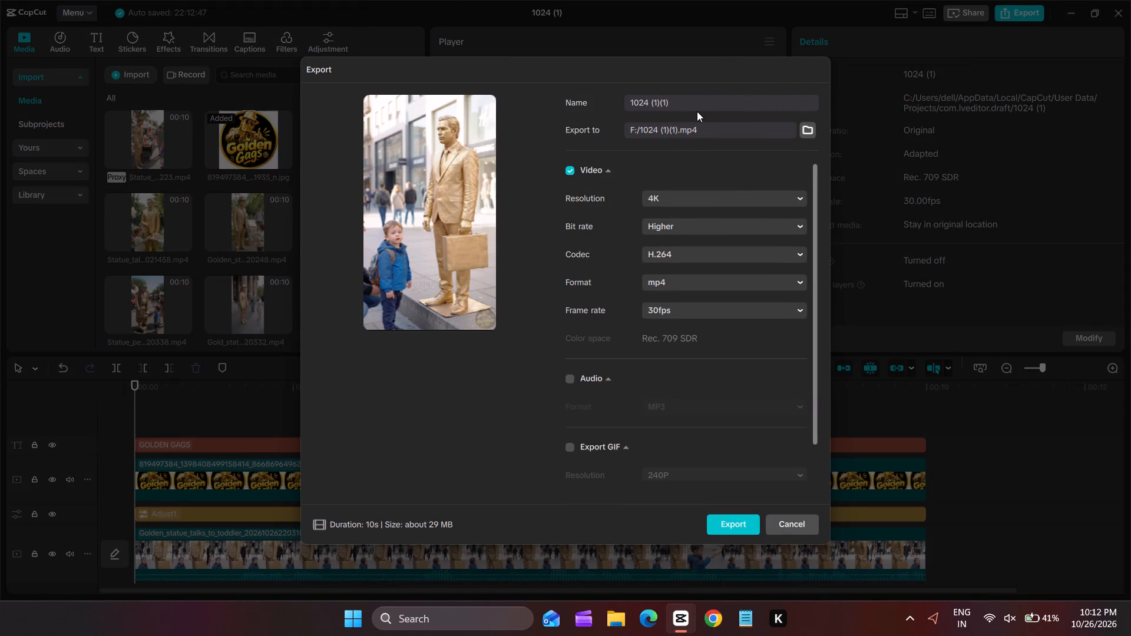
pyautogui.tripleClick(692, 108)
pyautogui.hotkey('ctrl', 'v')
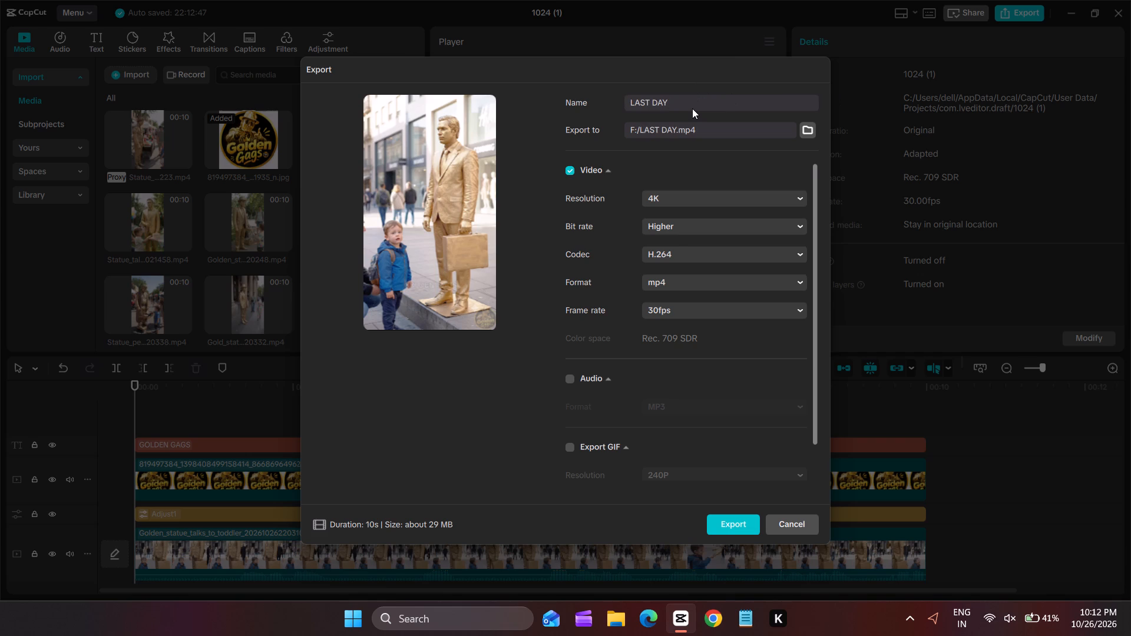
pyautogui.press('space')
pyautogui.write('5')
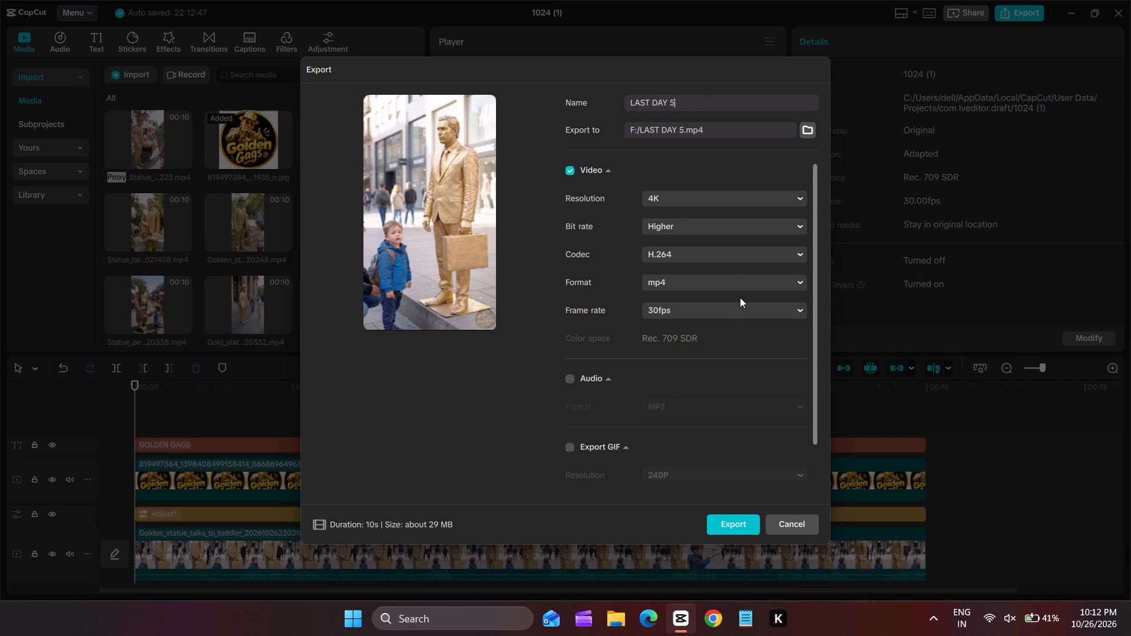
pyautogui.click(743, 306)
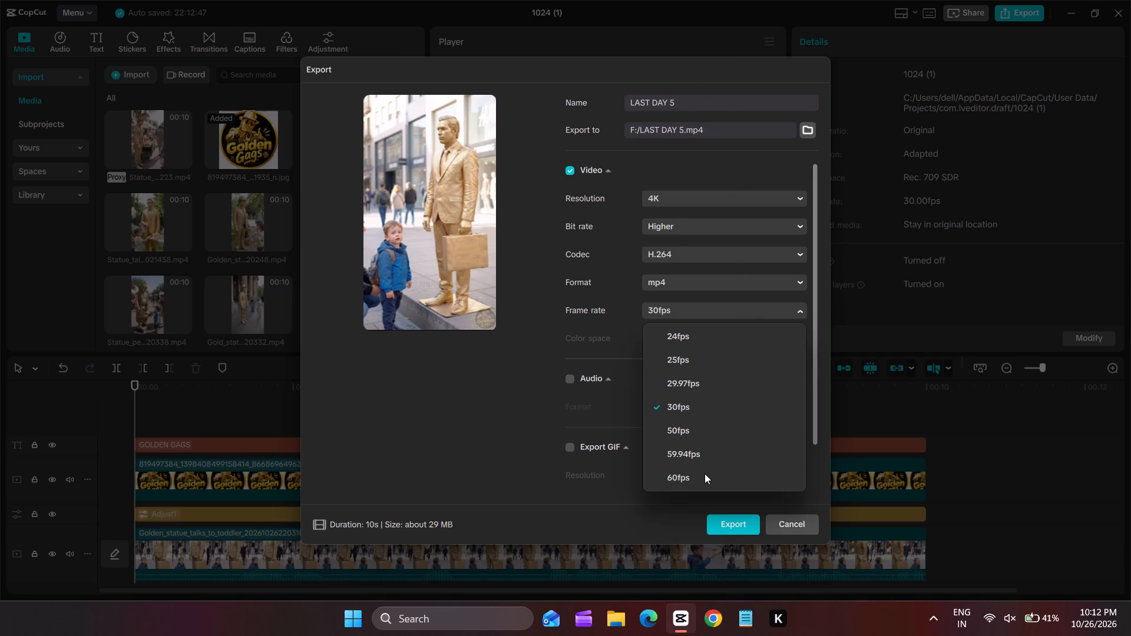
pyautogui.click(705, 483)
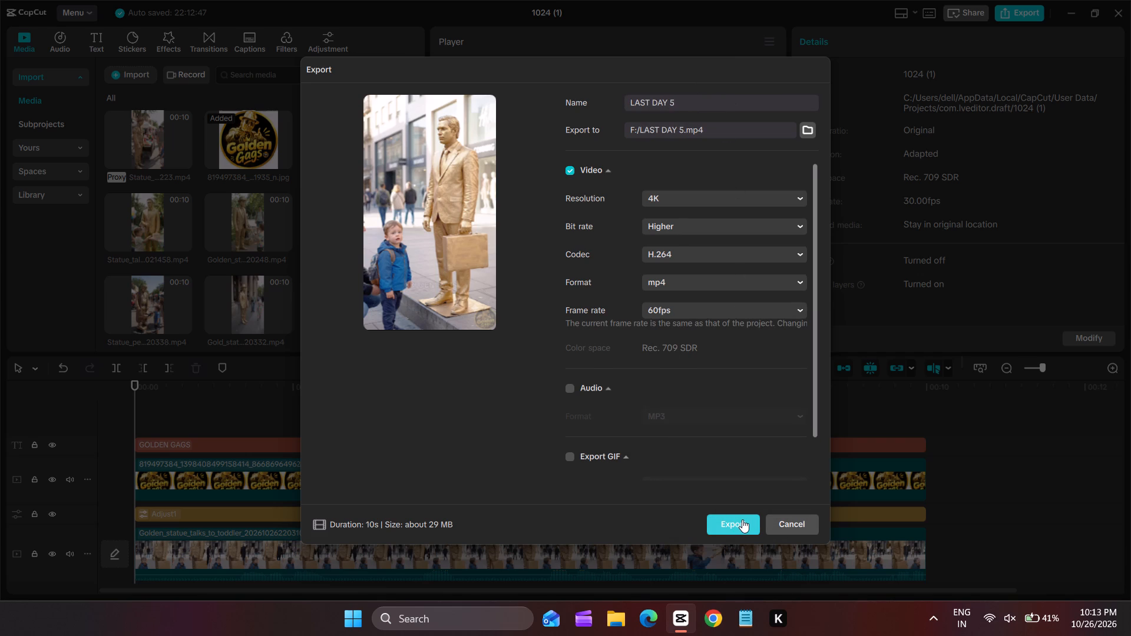
pyautogui.click(742, 519)
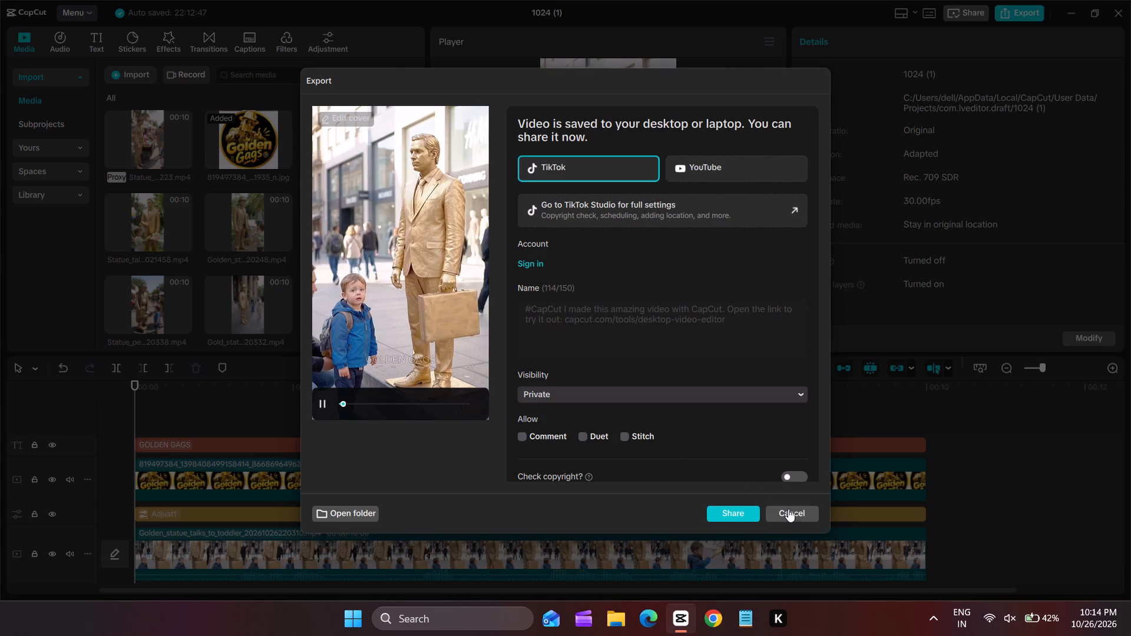
pyautogui.click(798, 518)
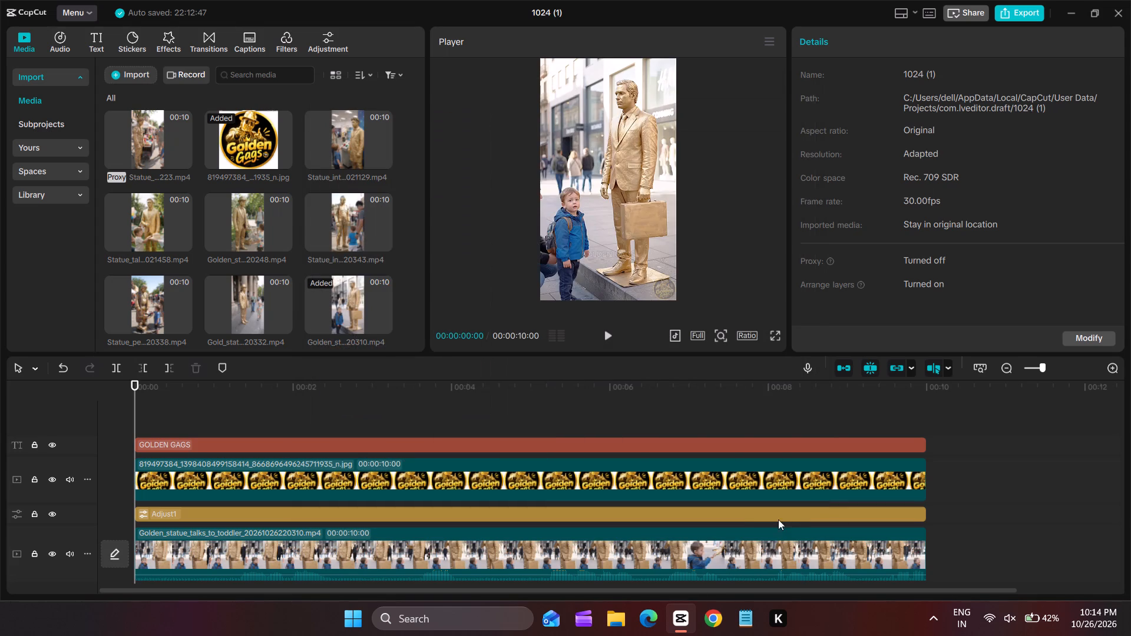
# Replace the main track's clip with the Statue_and_toddler_at_market video ending in 220250.
pyautogui.scroll(-1, 373, 257)
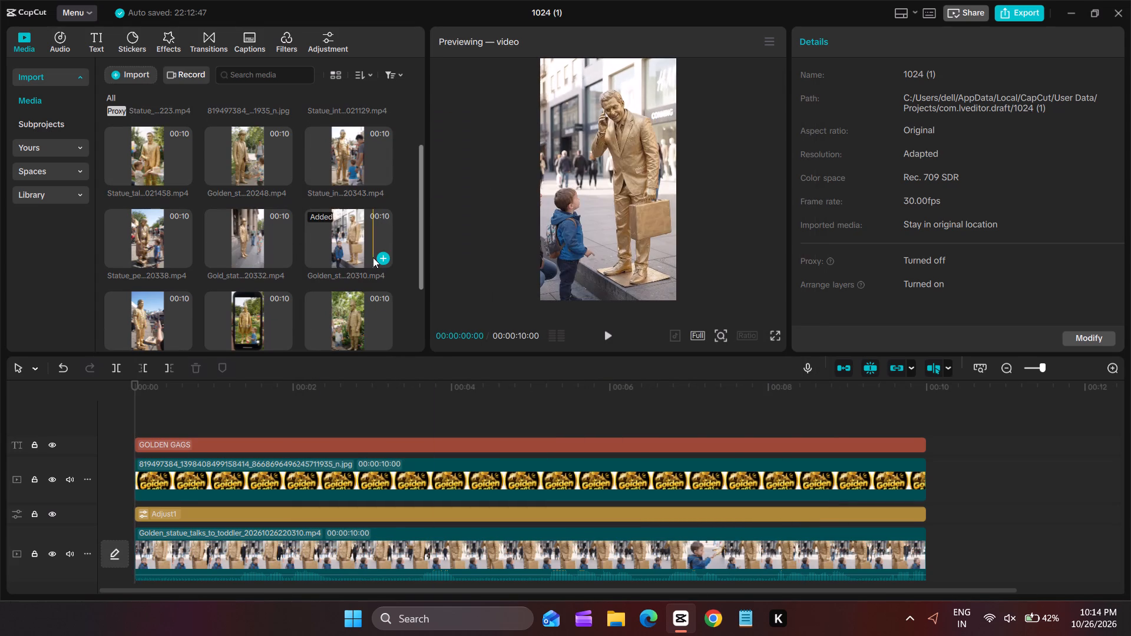
pyautogui.scroll(-1, 170, 303)
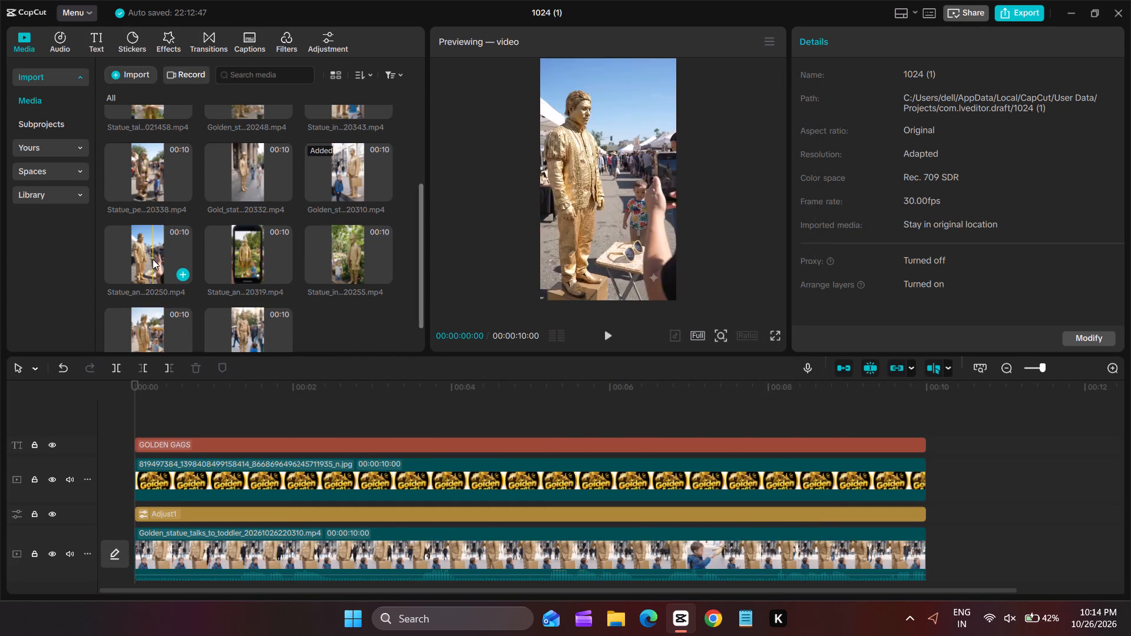
pyautogui.click(153, 259)
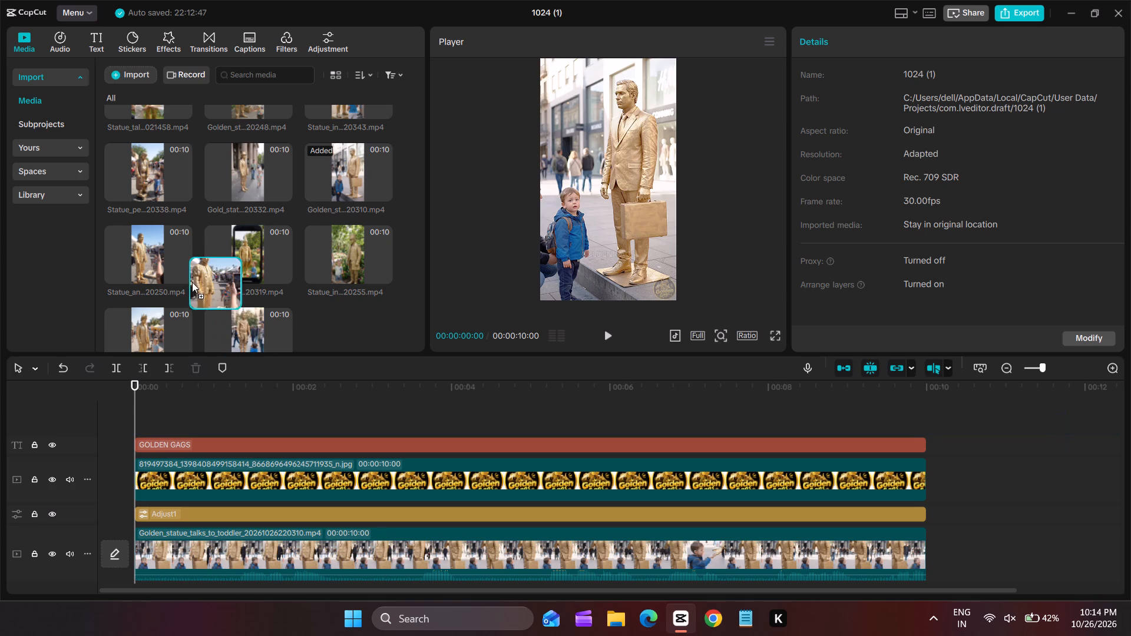
pyautogui.moveTo(144, 261); pyautogui.dragTo(178, 277)
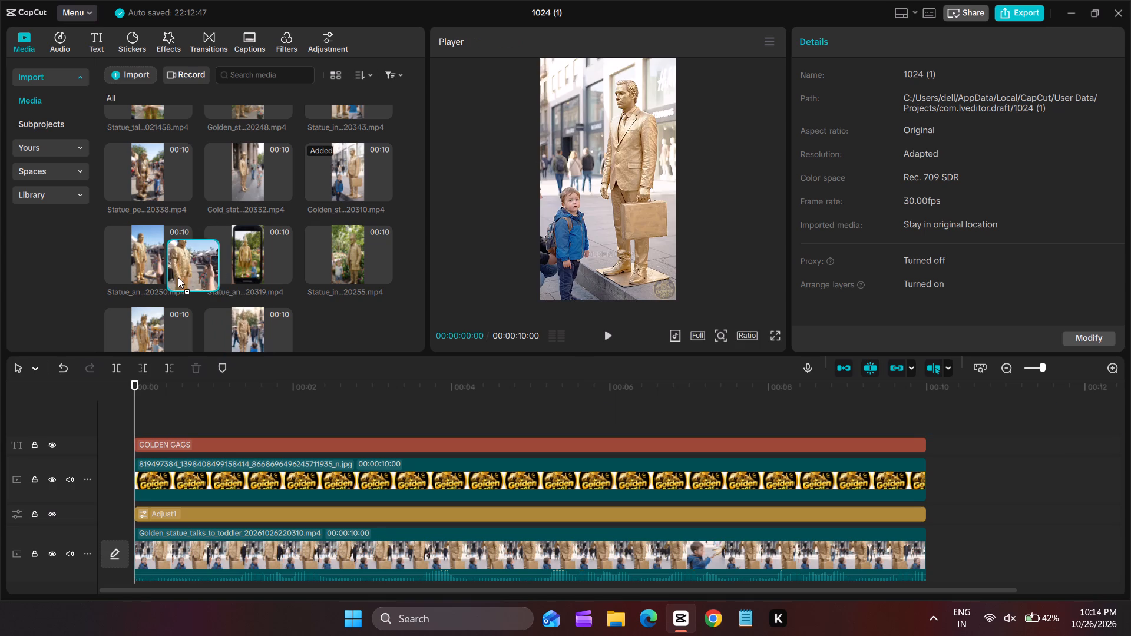
pyautogui.moveTo(178, 277); pyautogui.dragTo(401, 524)
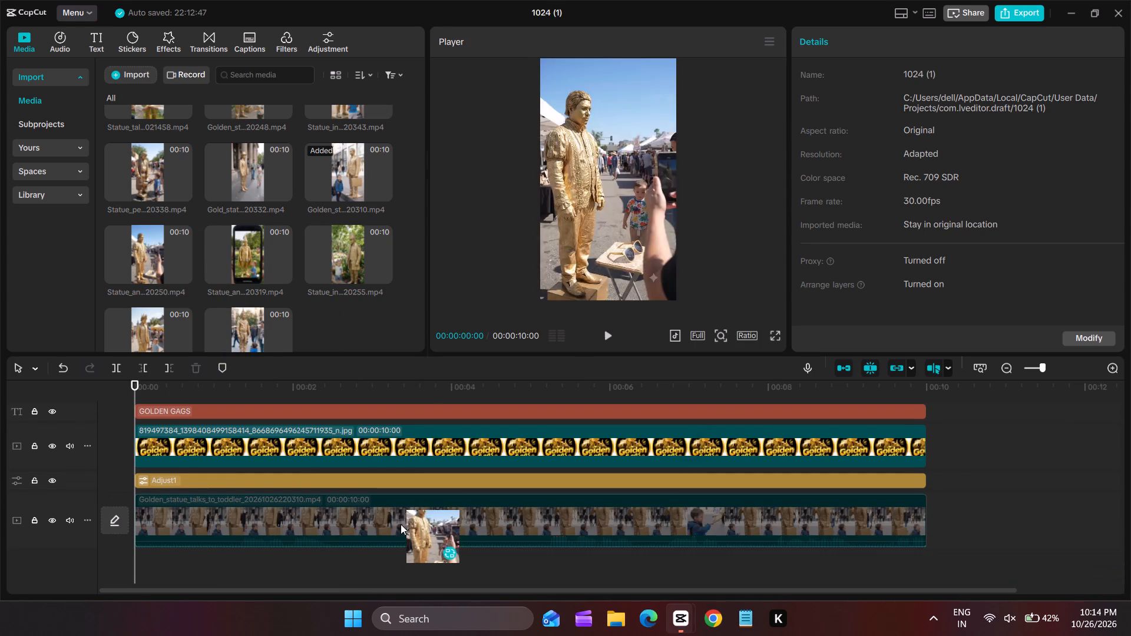
pyautogui.click(605, 459)
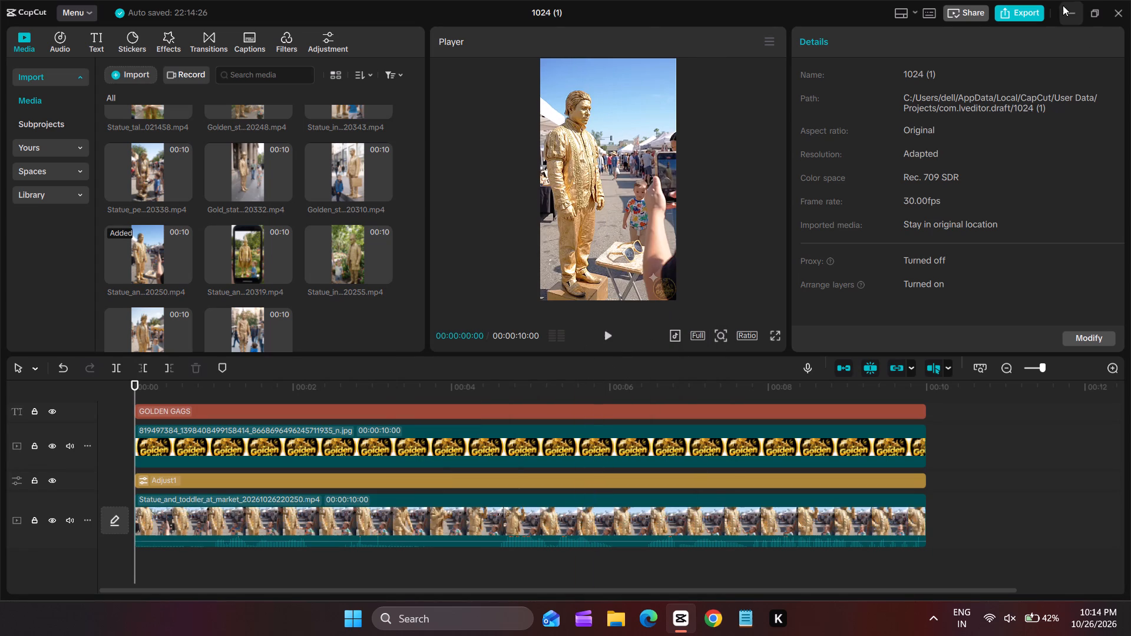
# Name the export LAST DAY 6, set its frame rate to 60fps, and start the export.
pyautogui.click(1021, 14)
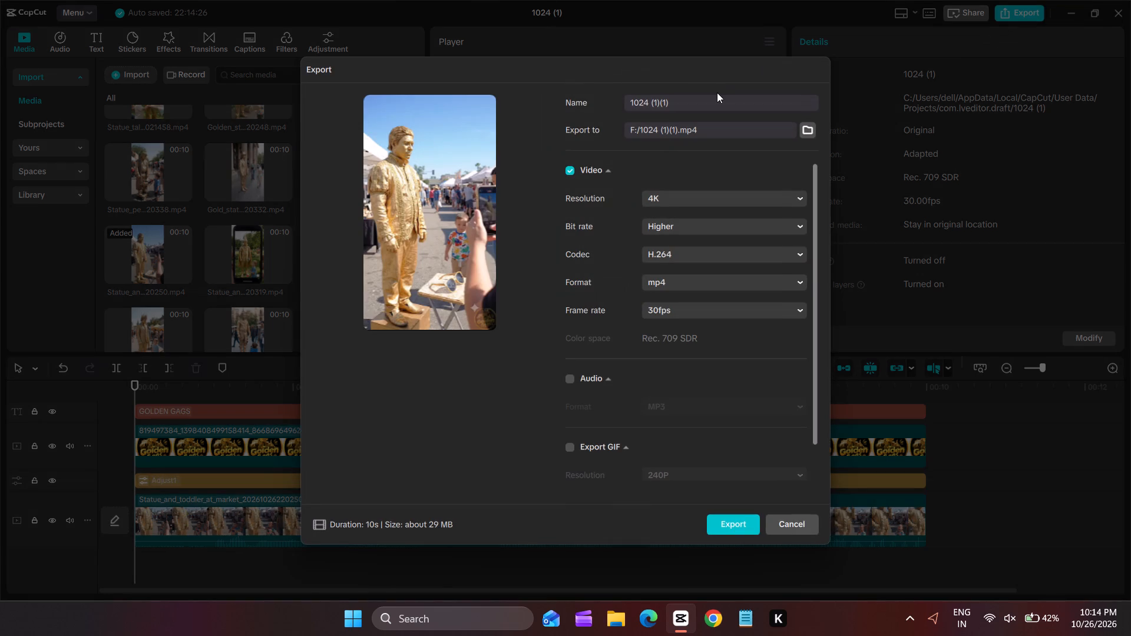
pyautogui.doubleClick(717, 92)
pyautogui.tripleClick(715, 97)
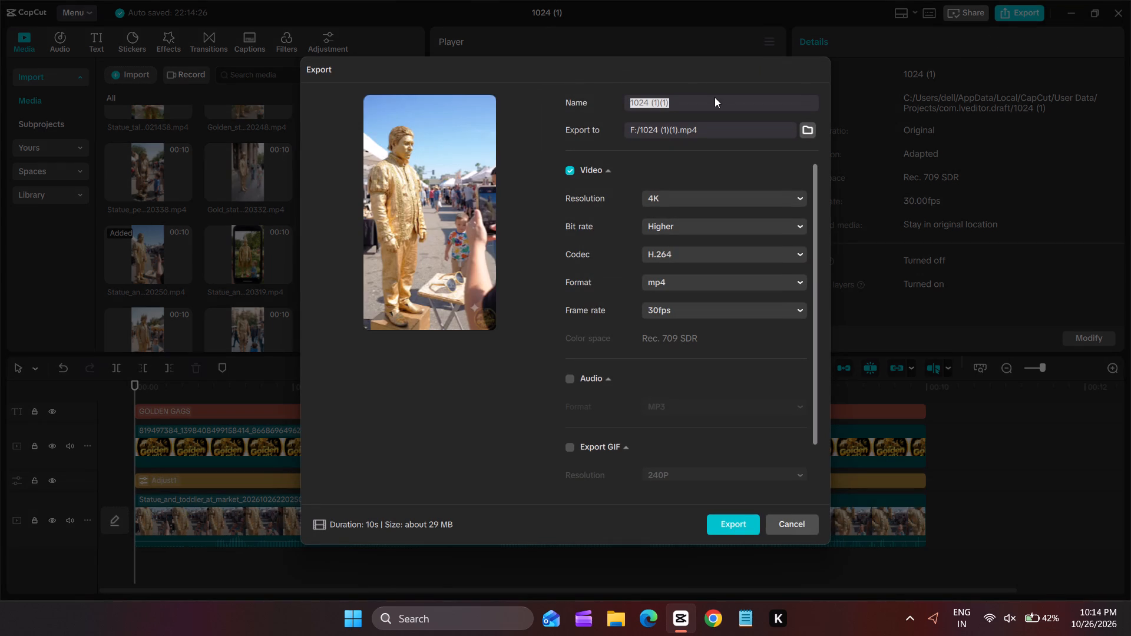
pyautogui.hotkey('ctrl', 'v')
pyautogui.press('space')
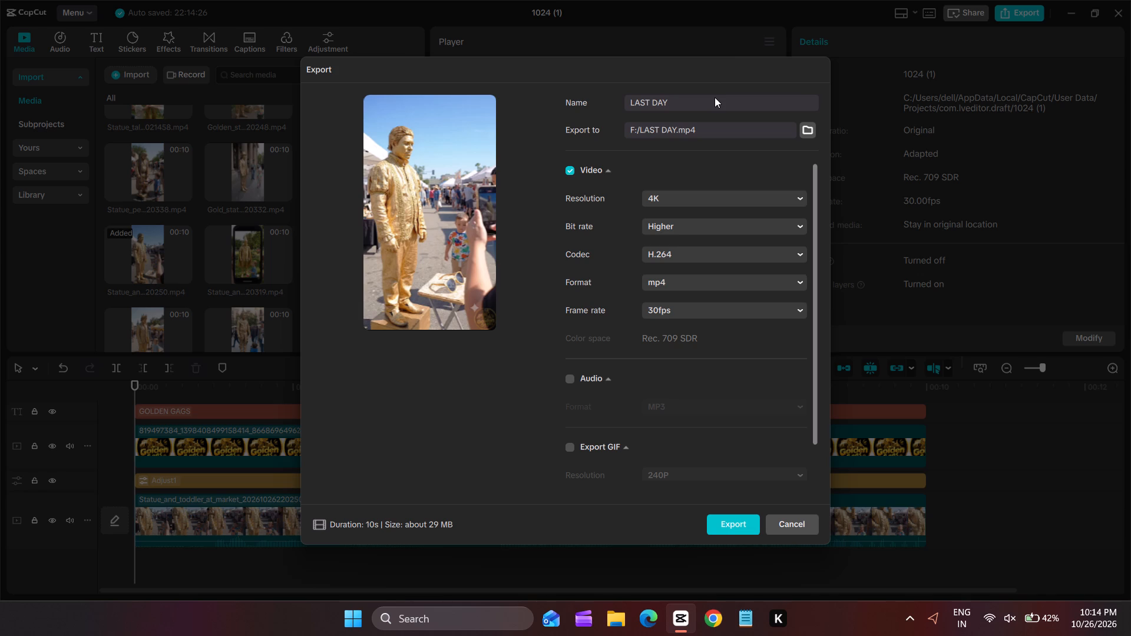
pyautogui.press('6')
pyautogui.click(712, 310)
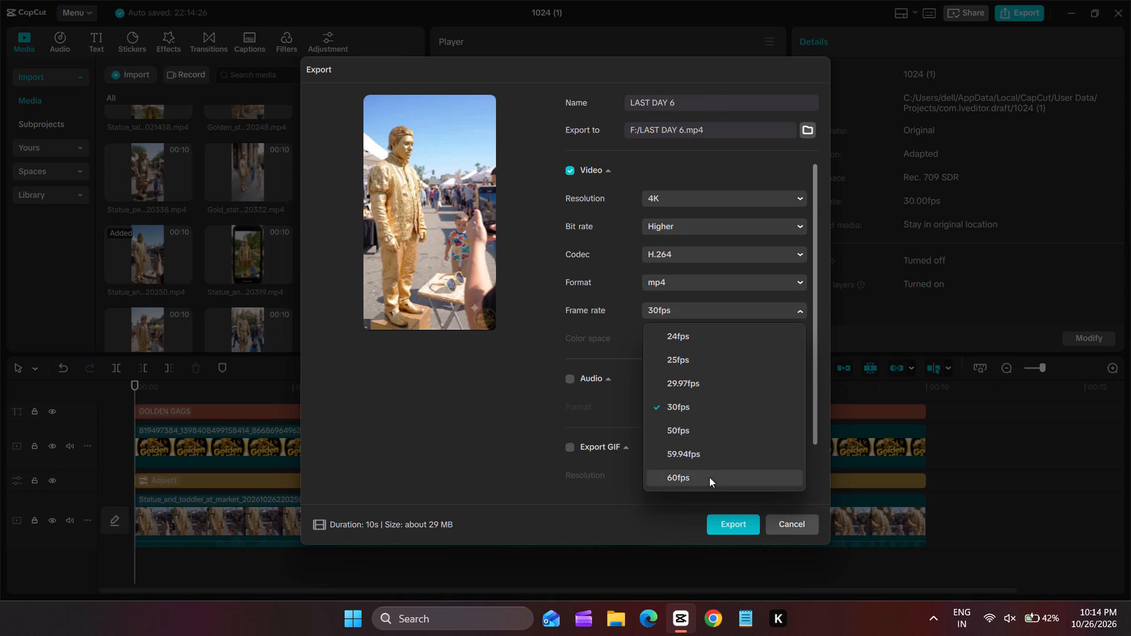
pyautogui.click(709, 481)
pyautogui.click(736, 532)
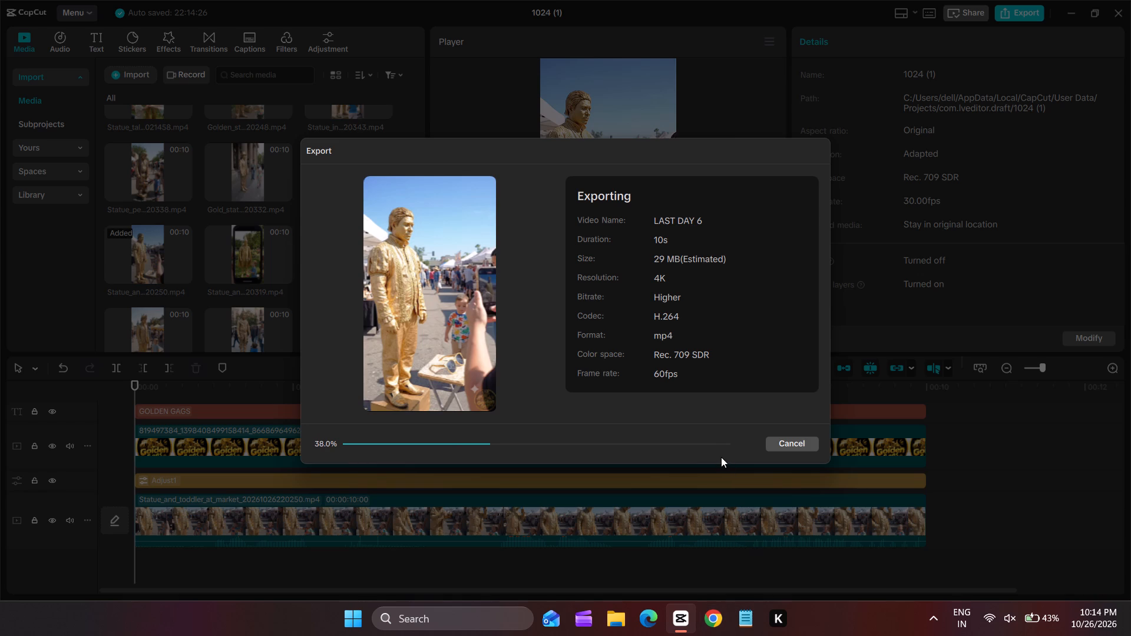
# Switch to Chrome with the existing user profile, search Google for facebook, and open the Facebook site.
pyautogui.click(715, 609)
pyautogui.click(594, 348)
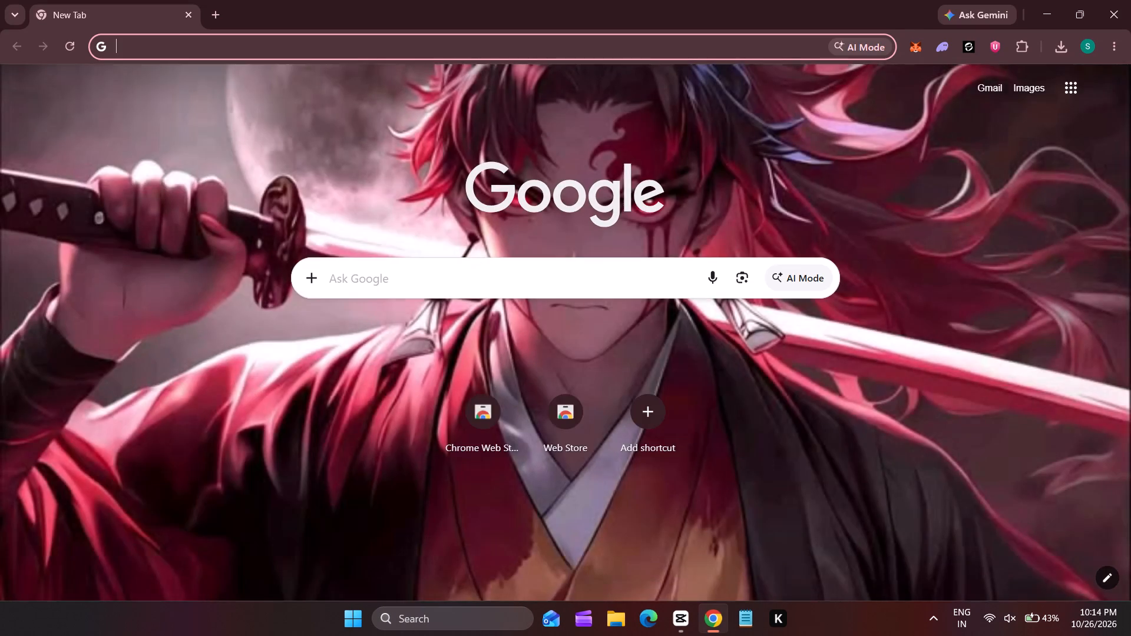
pyautogui.click(479, 270)
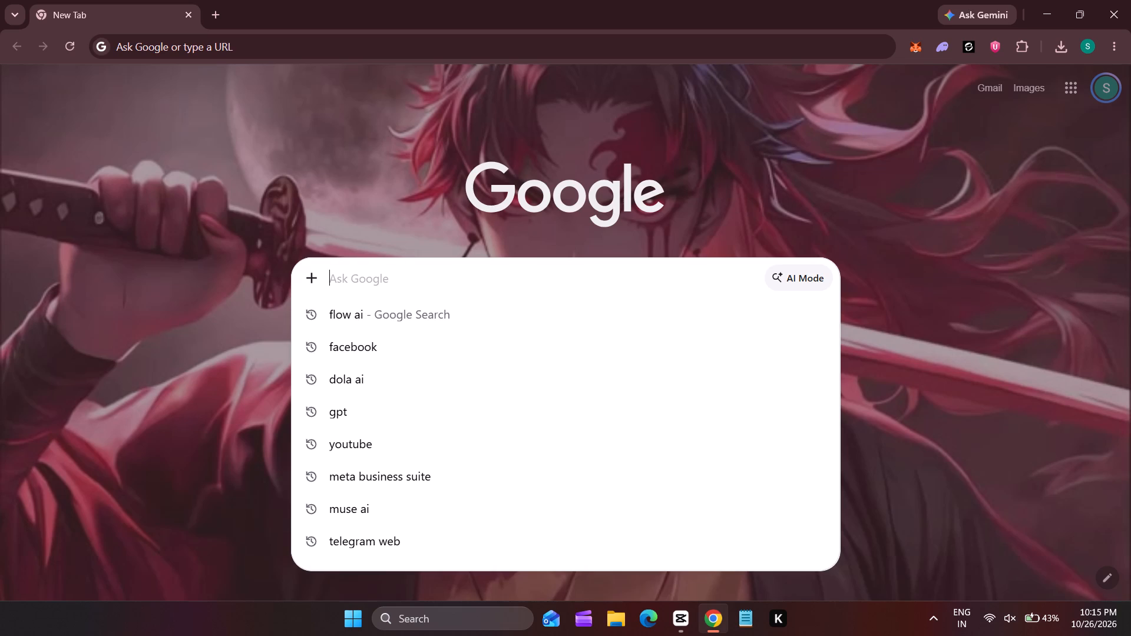
pyautogui.click(419, 351)
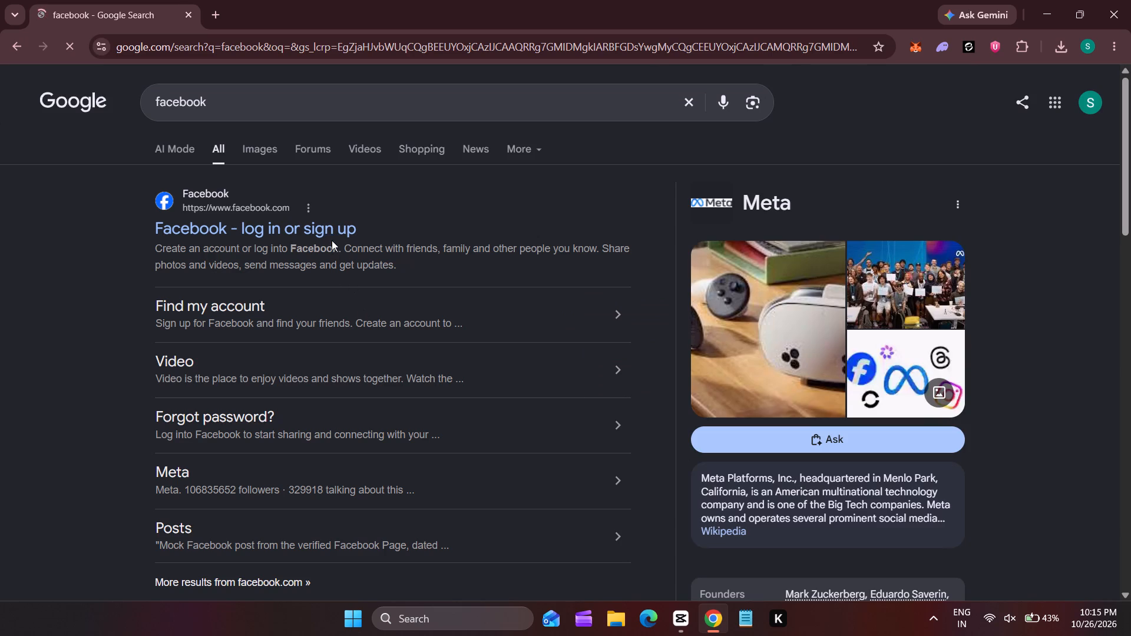
pyautogui.click(330, 227)
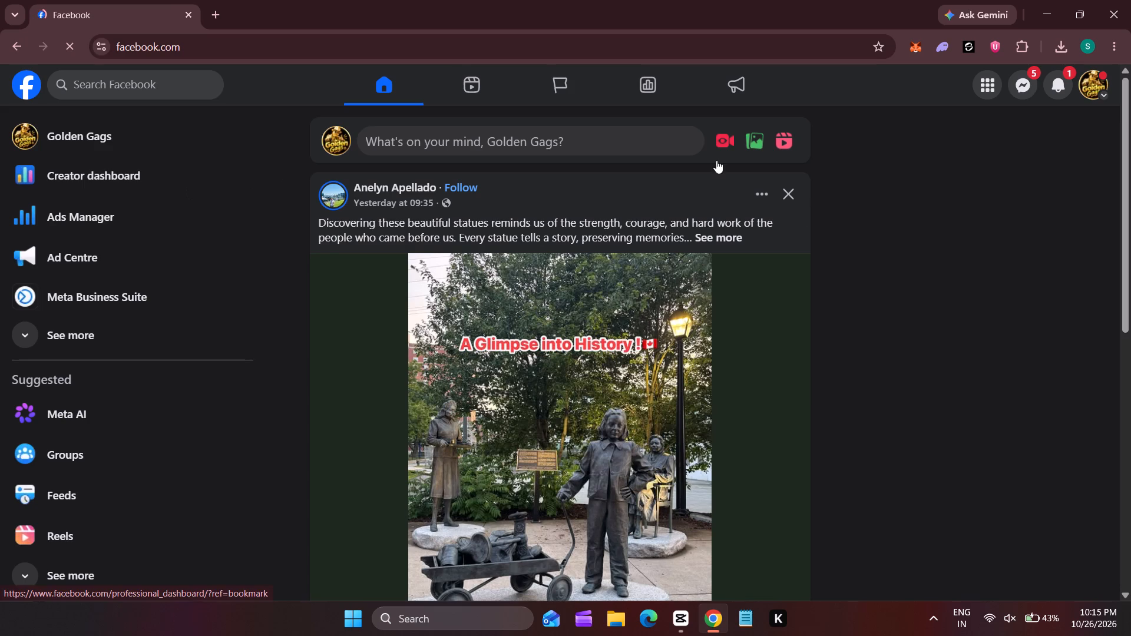
# Check the Facebook notifications and open Meta Business Suite for the Golden Gags page.
pyautogui.click(1053, 87)
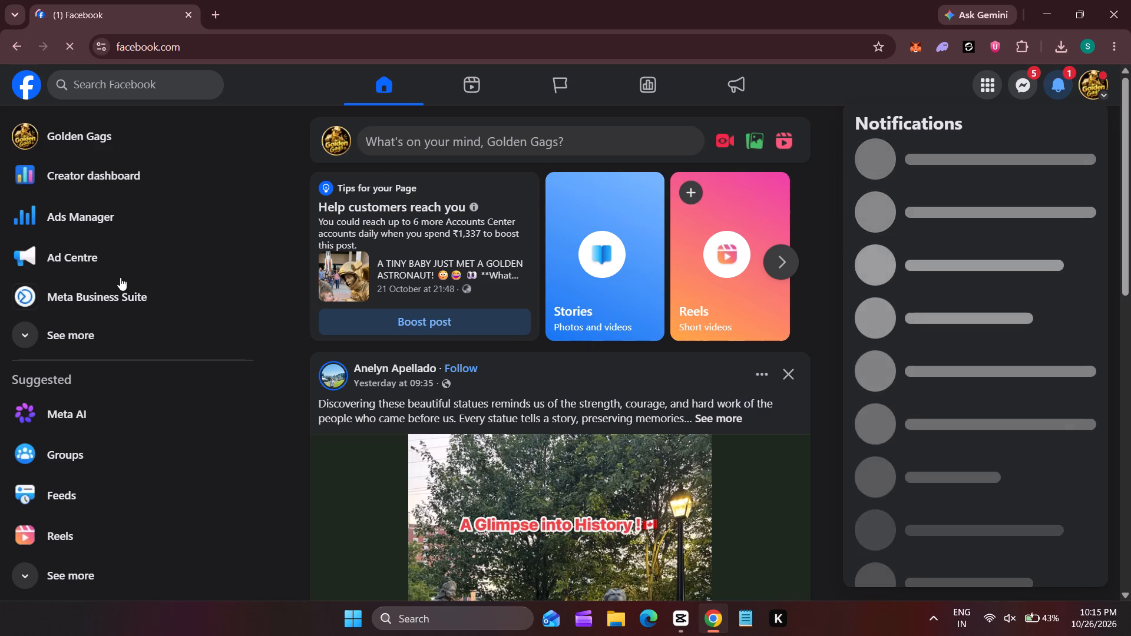
pyautogui.click(117, 302)
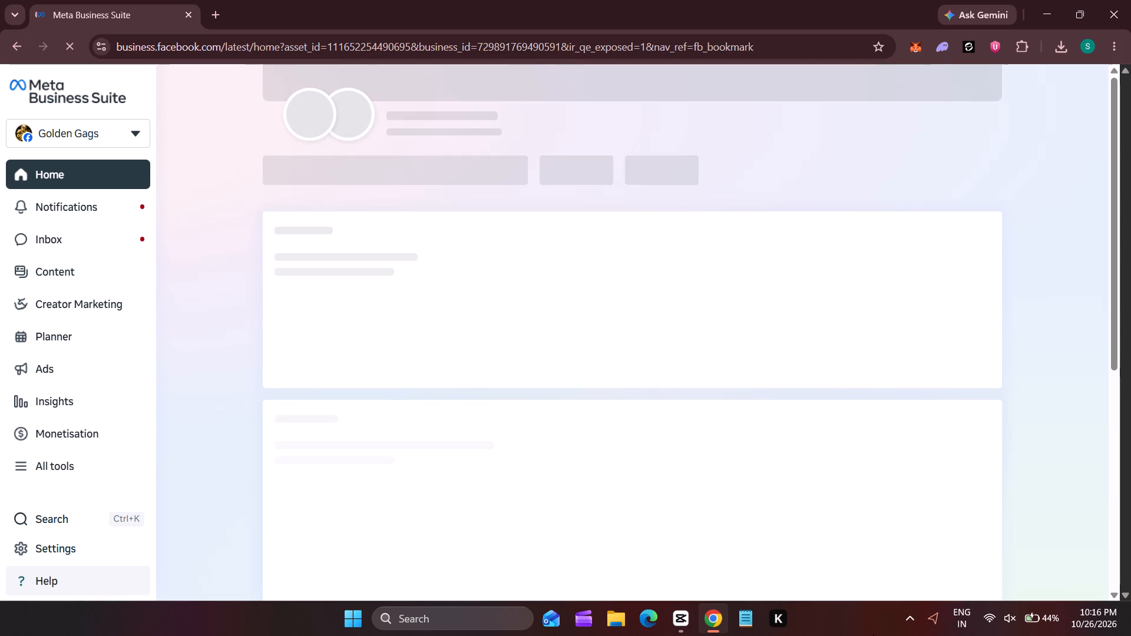
# Turn off the computer's Wi-Fi connection and reload the Meta Business Suite home page.
pyautogui.click(1012, 624)
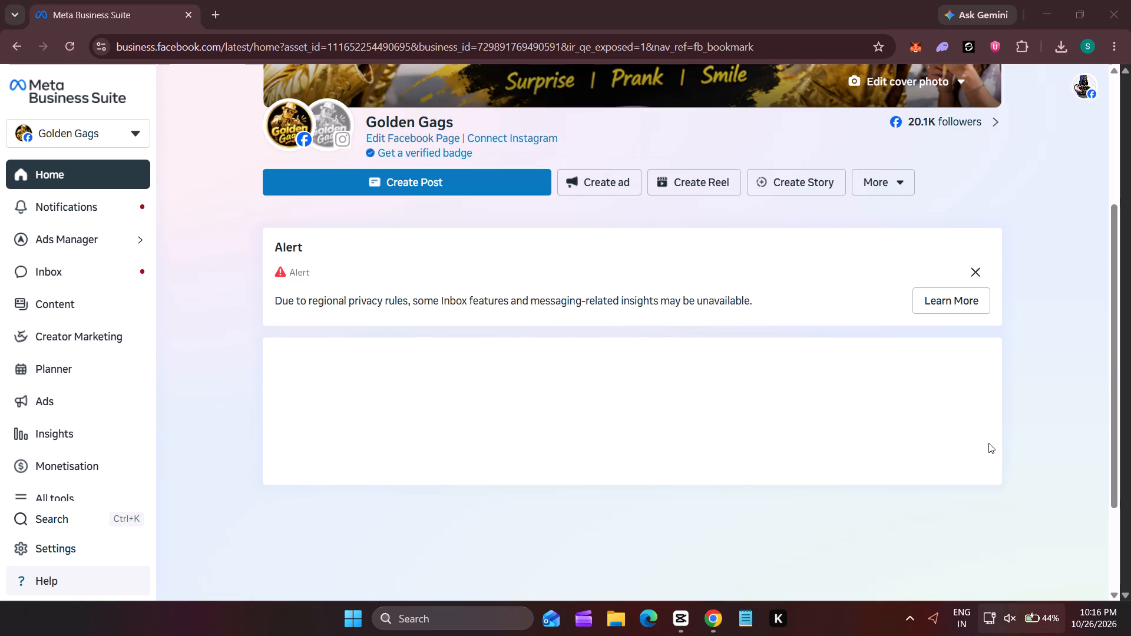
pyautogui.click(901, 352)
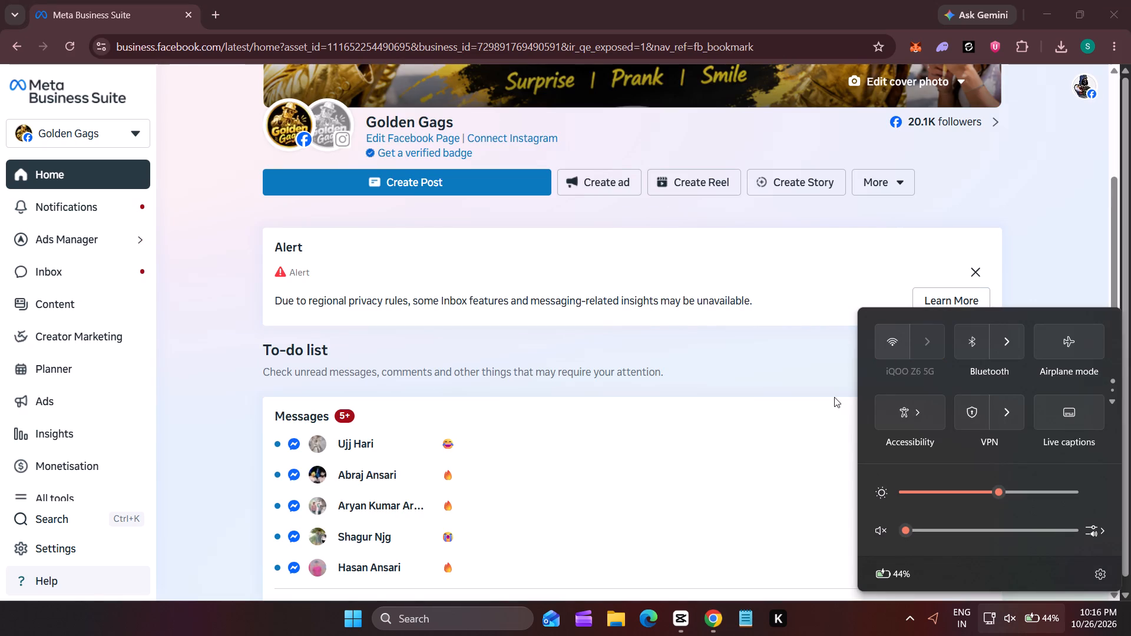
pyautogui.click(73, 46)
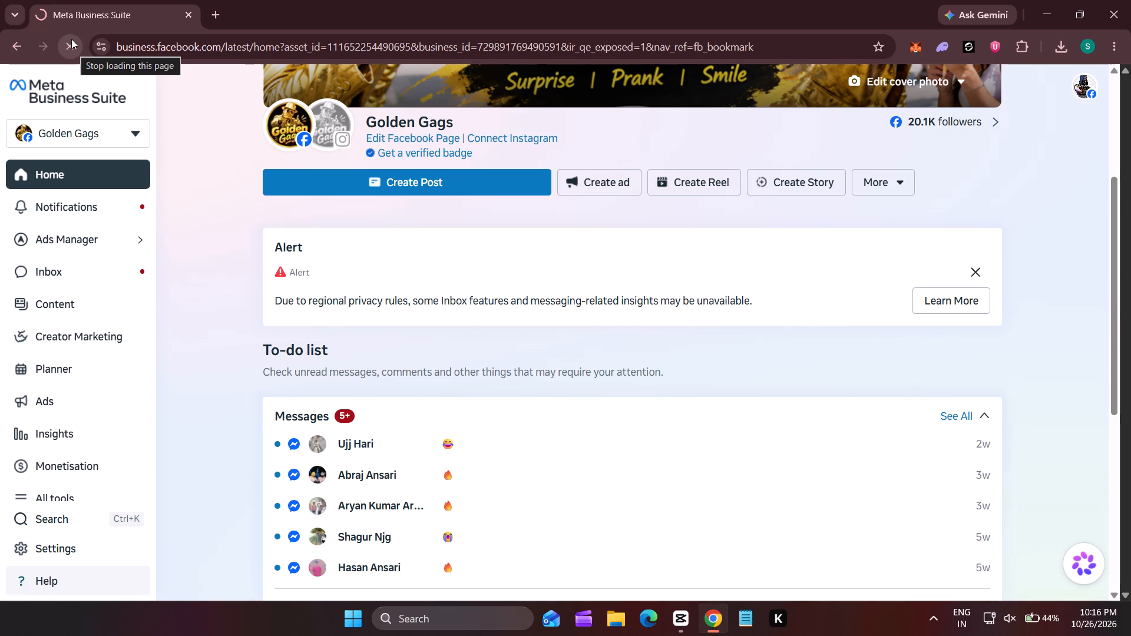
# Show the additional posting options for the Golden Gags page, beyond creating a post, ad, reel or story.
pyautogui.click(879, 181)
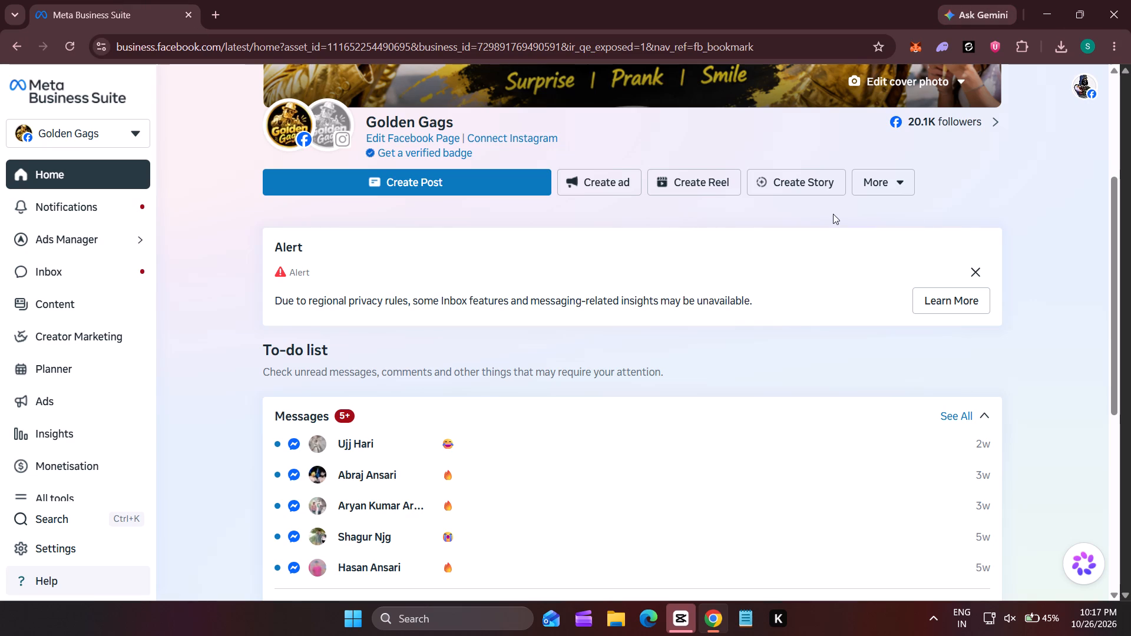
pyautogui.click(875, 187)
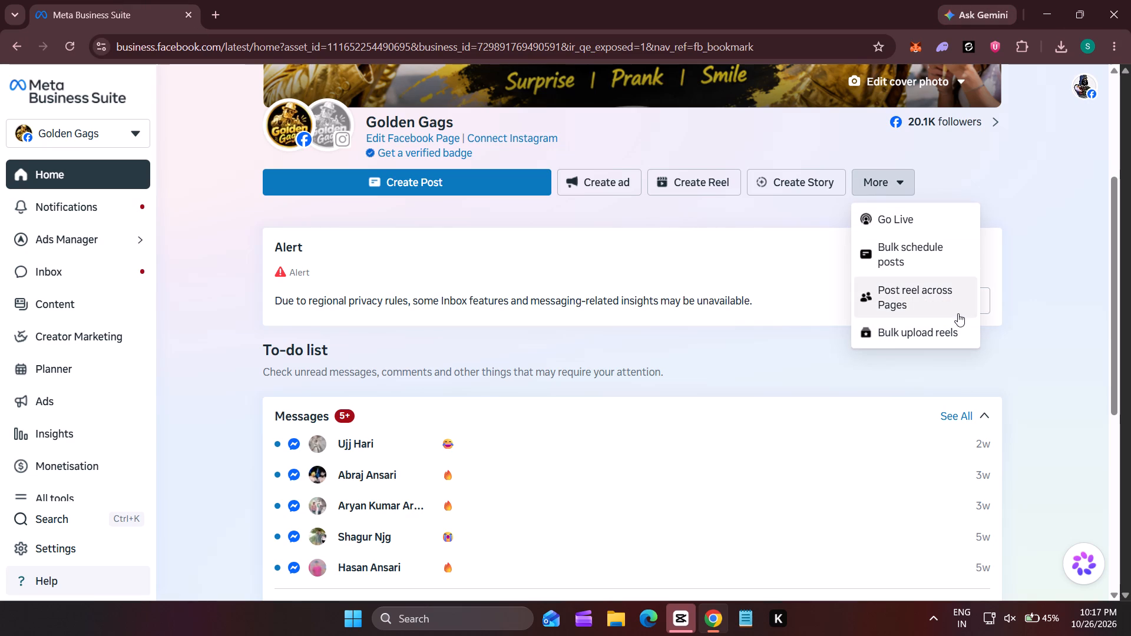